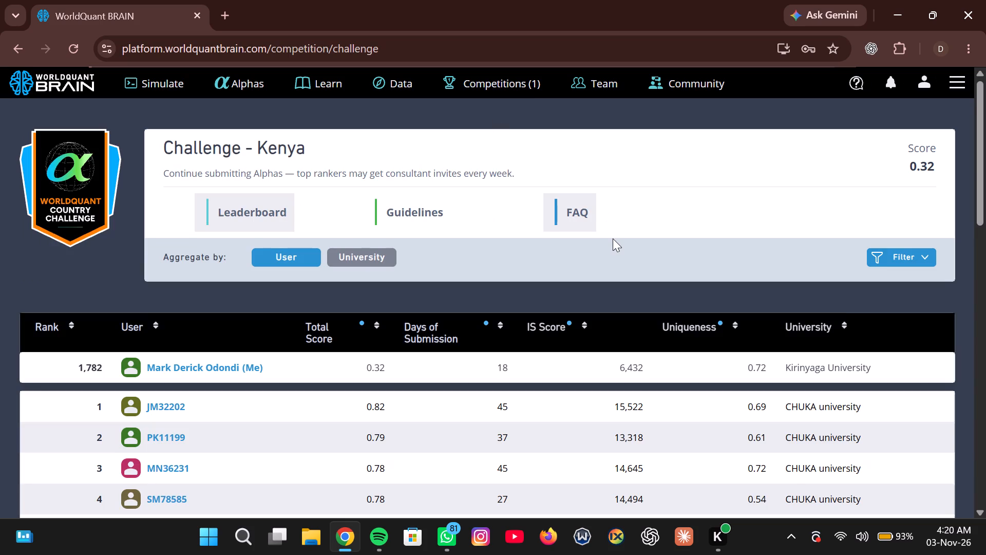
Look through the first page of user rankings on the Challenge - Kenya leaderboard.
scroll(613, 238, "down", 1)
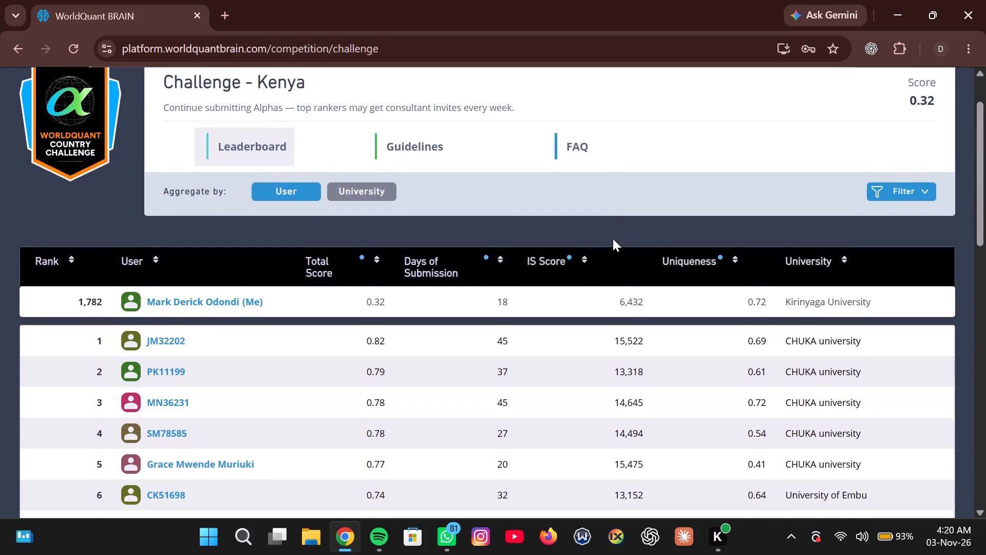
scroll(613, 238, "down", 9)
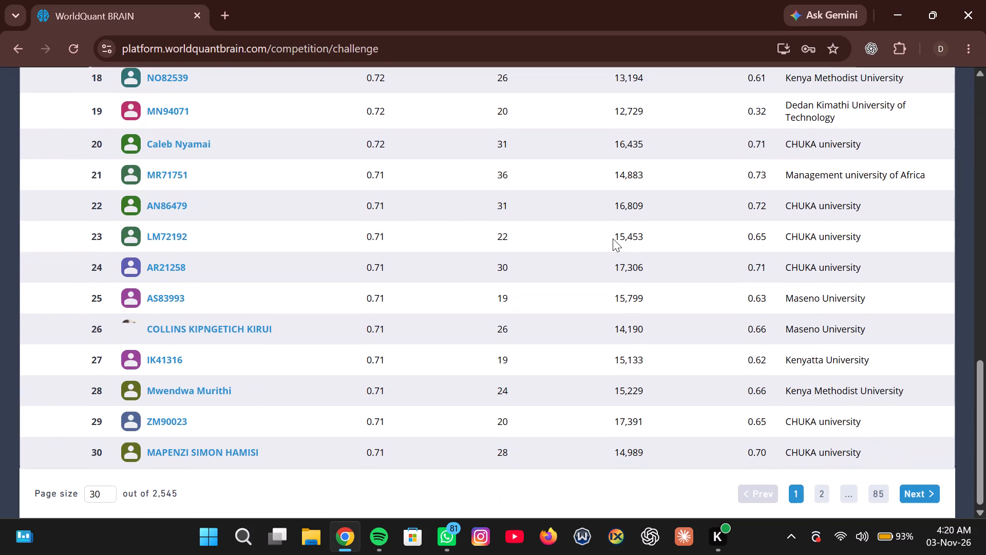
scroll(613, 238, "down", 2)
scroll(613, 238, "up", 1)
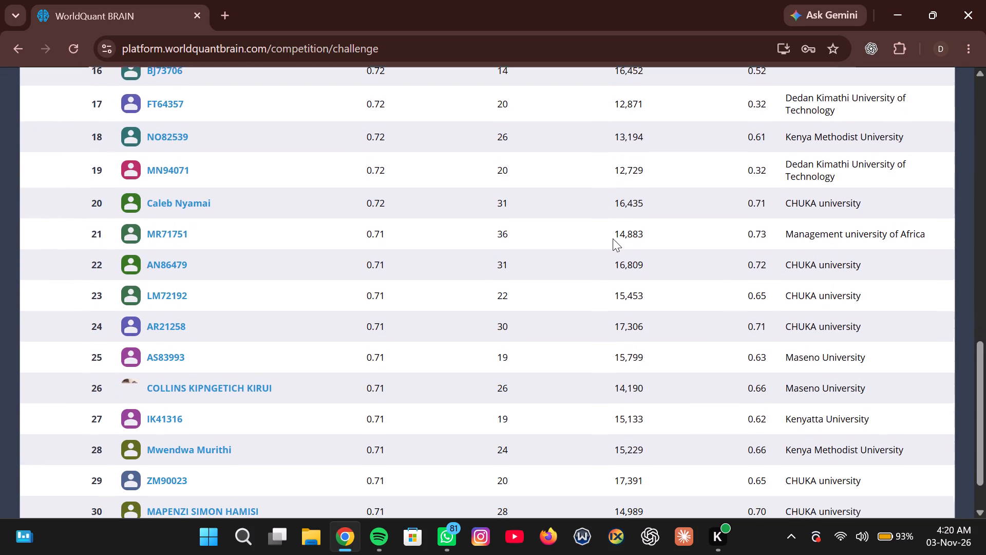
scroll(613, 238, "up", 2)
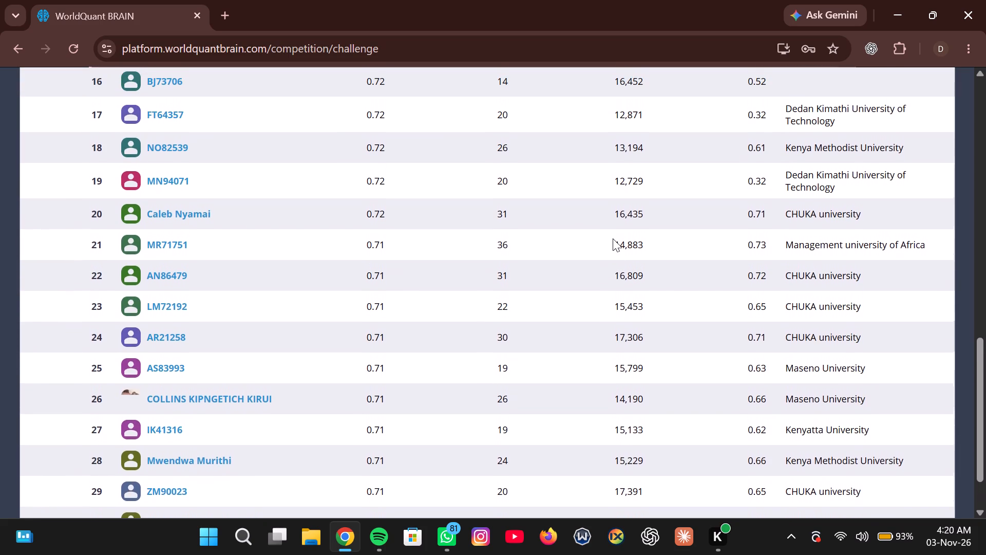
scroll(613, 238, "up", 8)
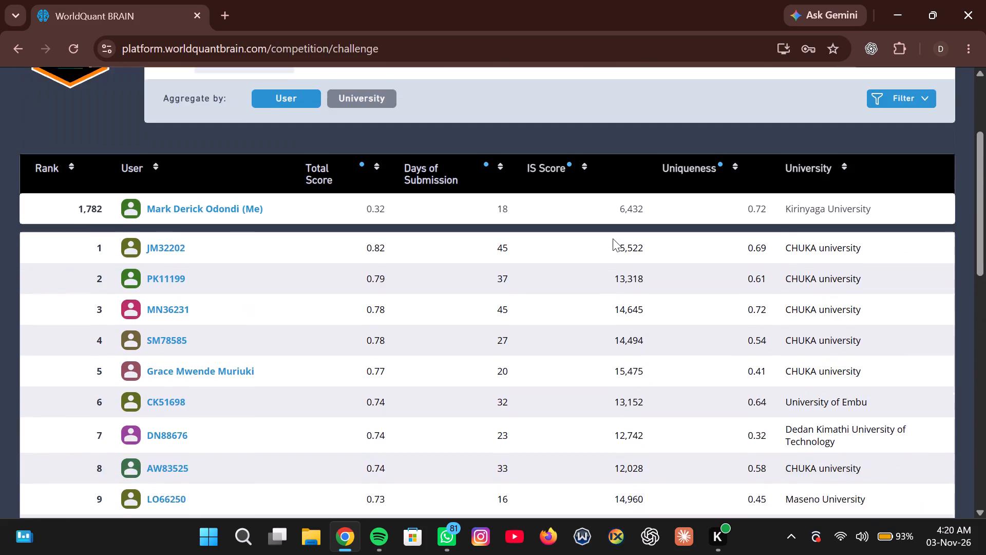
scroll(613, 238, "up", 5)
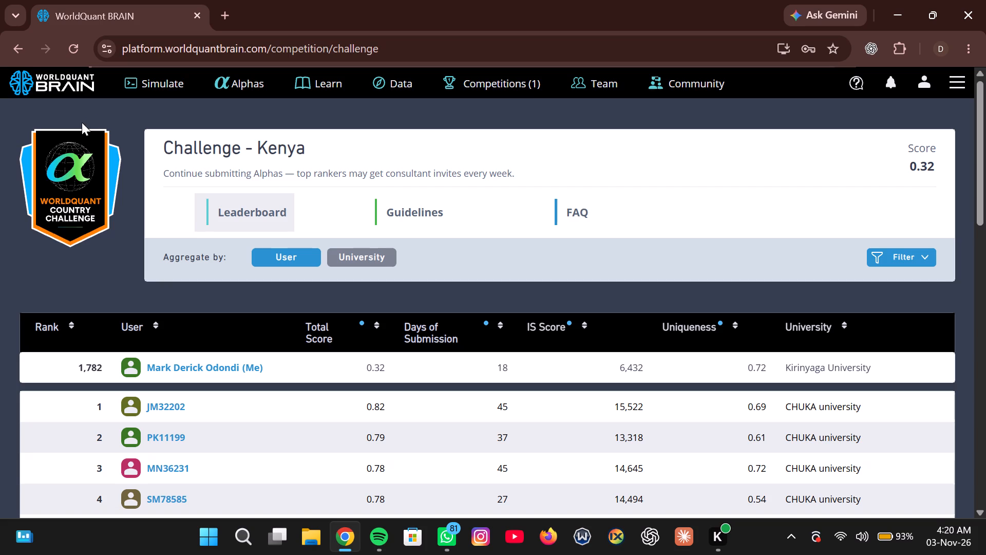
Go to the BRAIN simulation workspace and bring up Simulation 2.
left_click(143, 82)
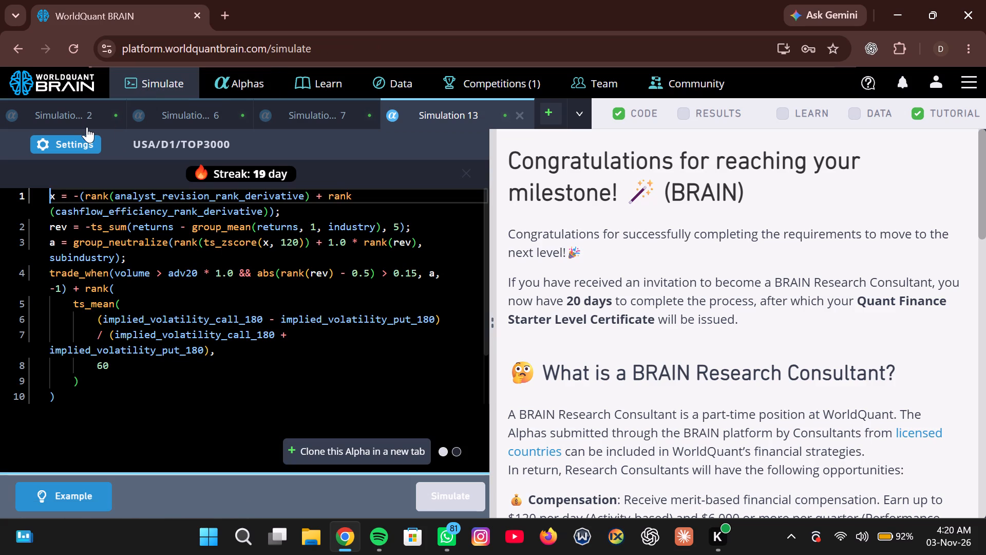
left_click(80, 115)
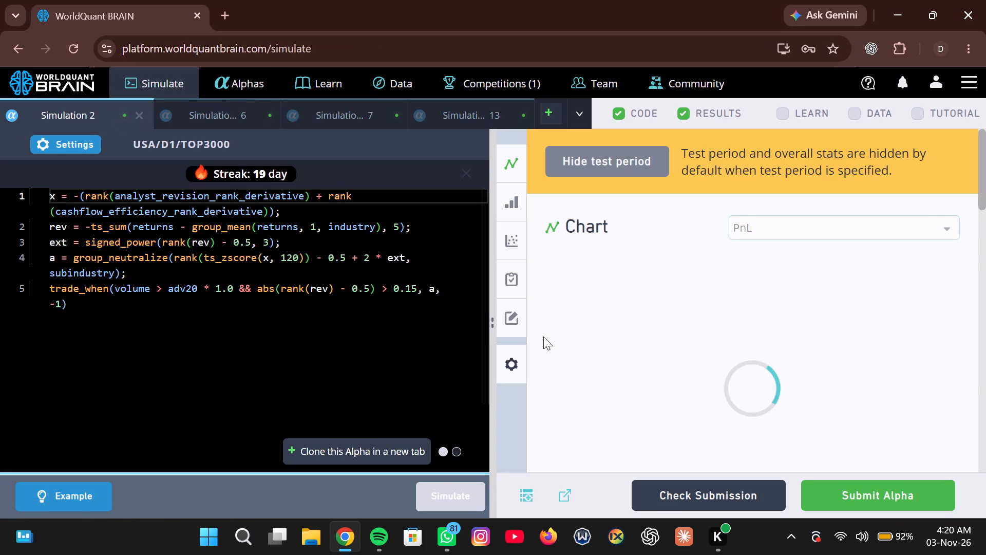
left_click(687, 539)
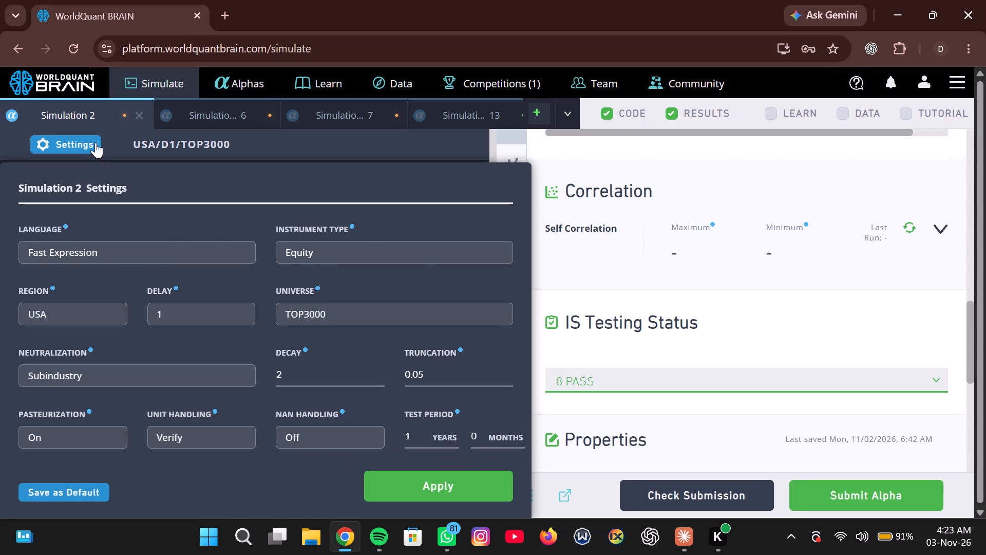
left_click(96, 142)
Run Simulation 2 with the reversal weight 1.5 code.
left_click(449, 494)
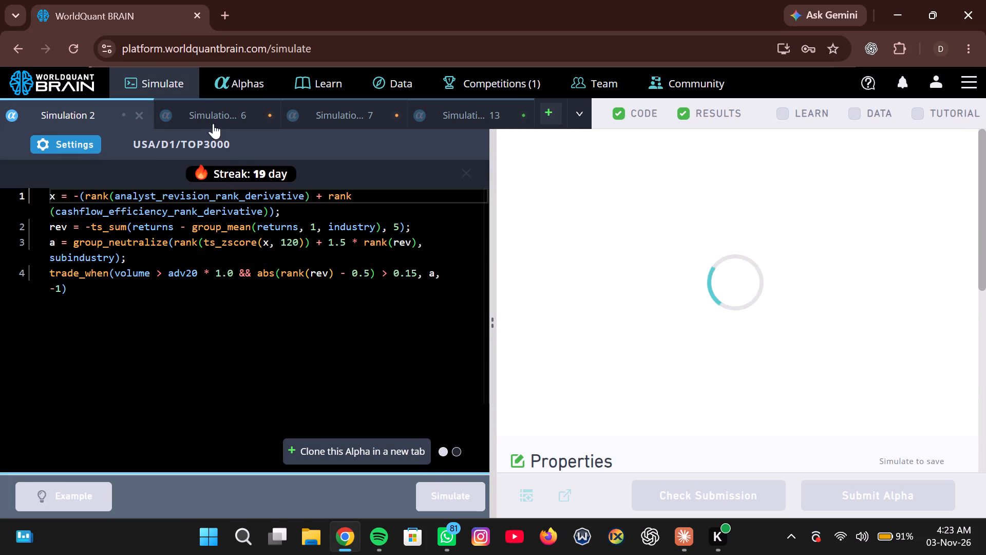
Check Simulation 6's settings and run it with the reversal weight 1.0 and stricter 0.25 trigger code.
left_click(207, 108)
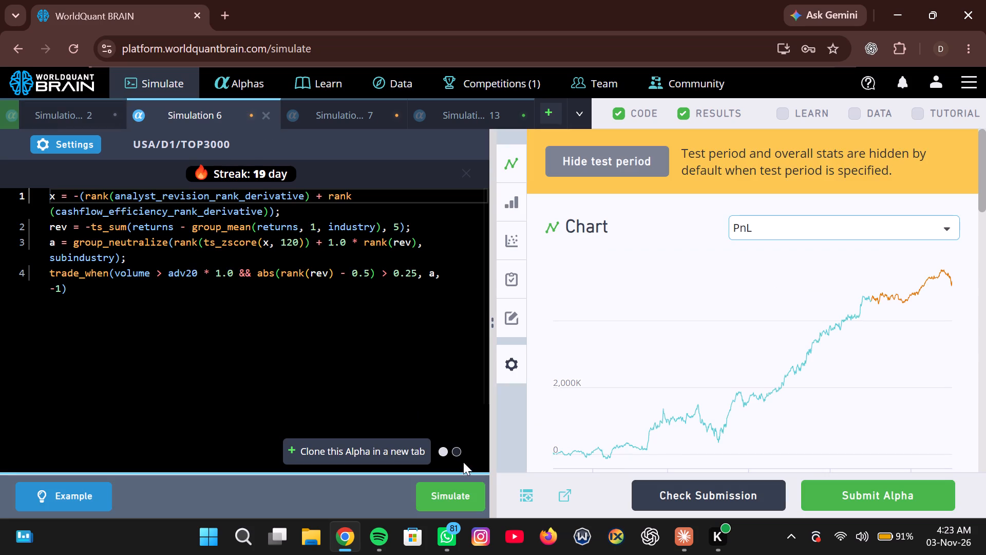
left_click(83, 150)
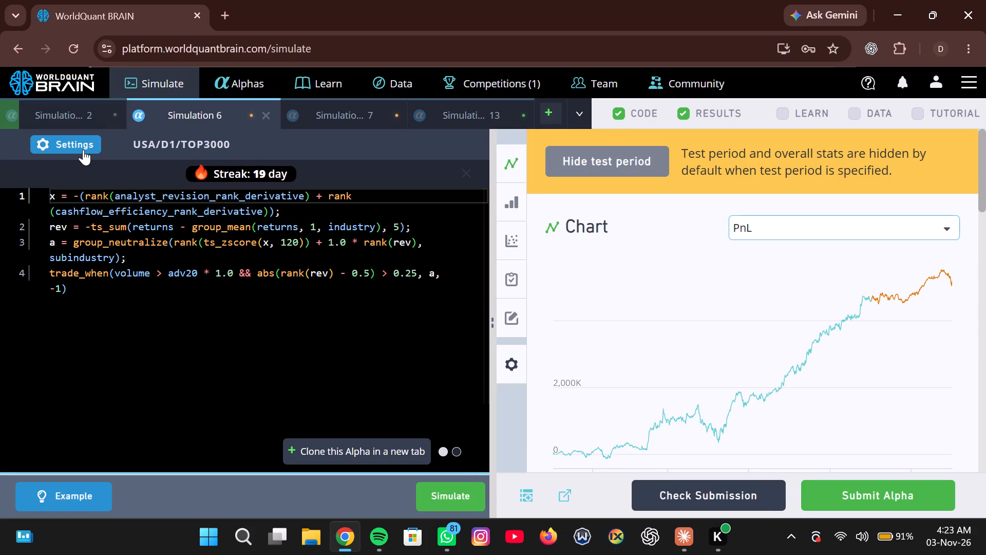
left_click(83, 150)
left_click(437, 497)
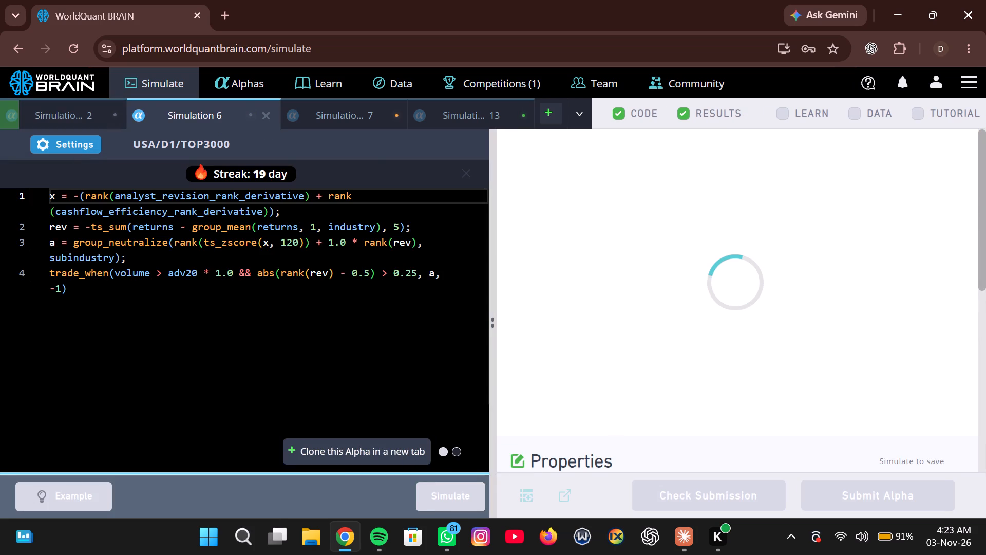
Check Simulation 7's settings and run it with the 3-day and 5-day reversal blend code.
left_click(354, 119)
left_click(354, 119)
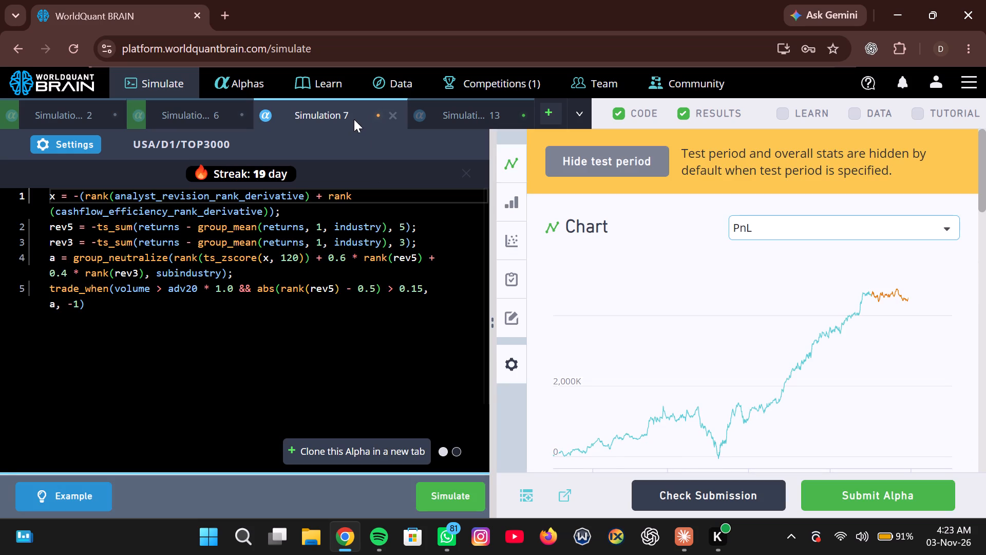
left_click(91, 138)
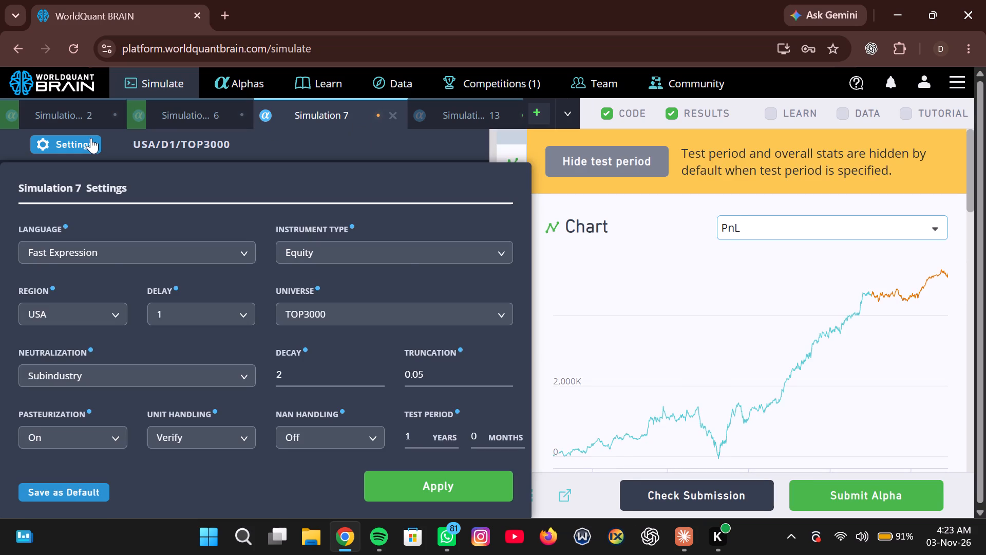
left_click(91, 138)
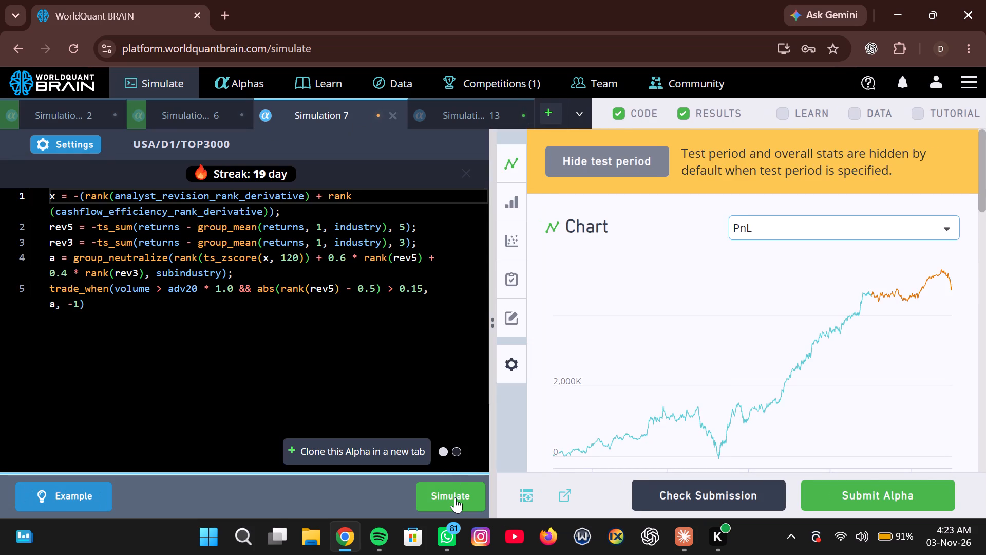
left_click(455, 497)
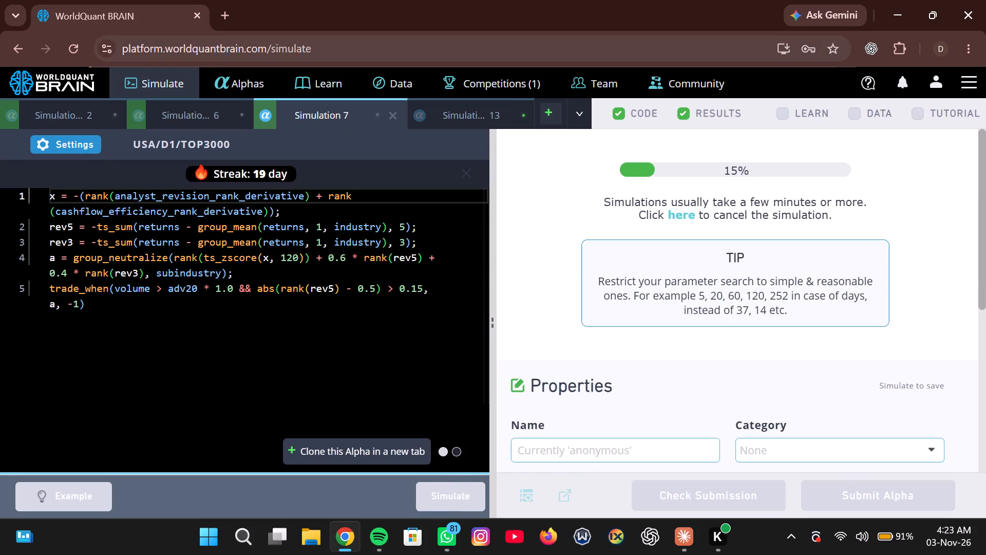
Open the list of submitted alphas in a second WorldQuant BRAIN browser tab.
left_click(230, 11)
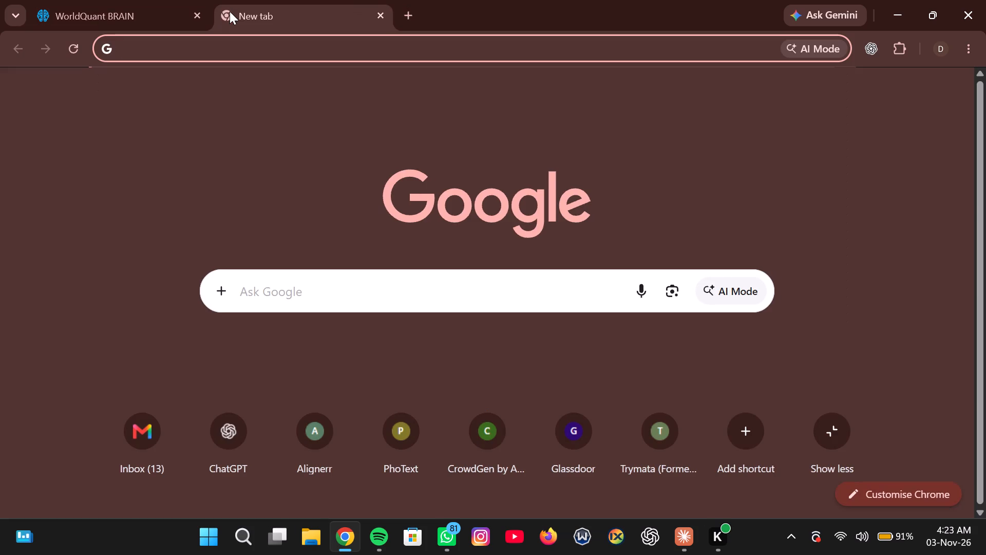
key("w")
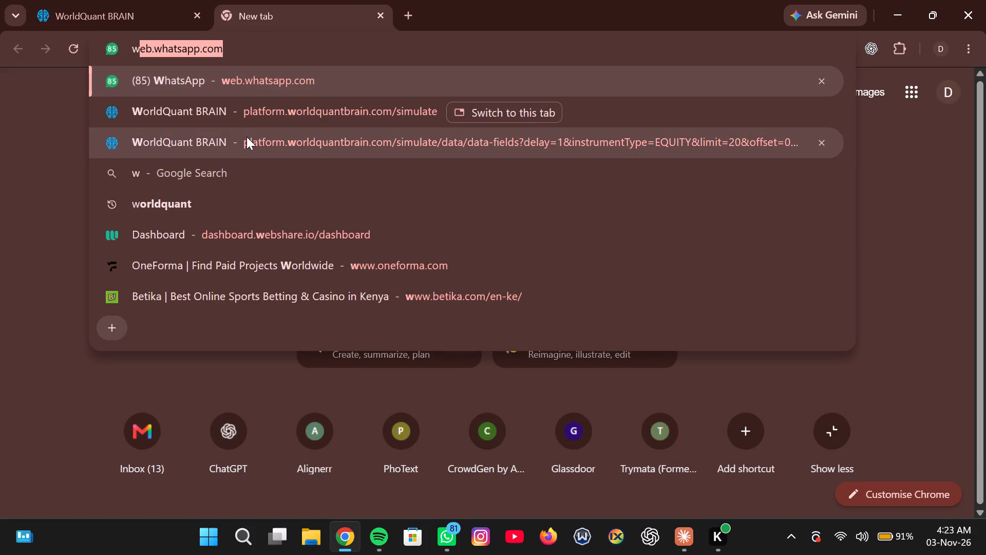
left_click(246, 137)
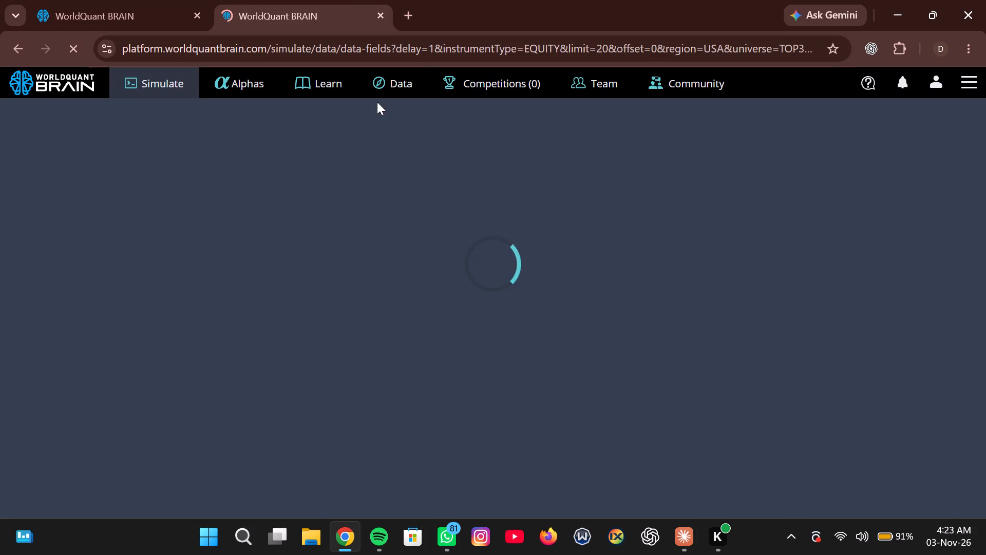
left_click(385, 88)
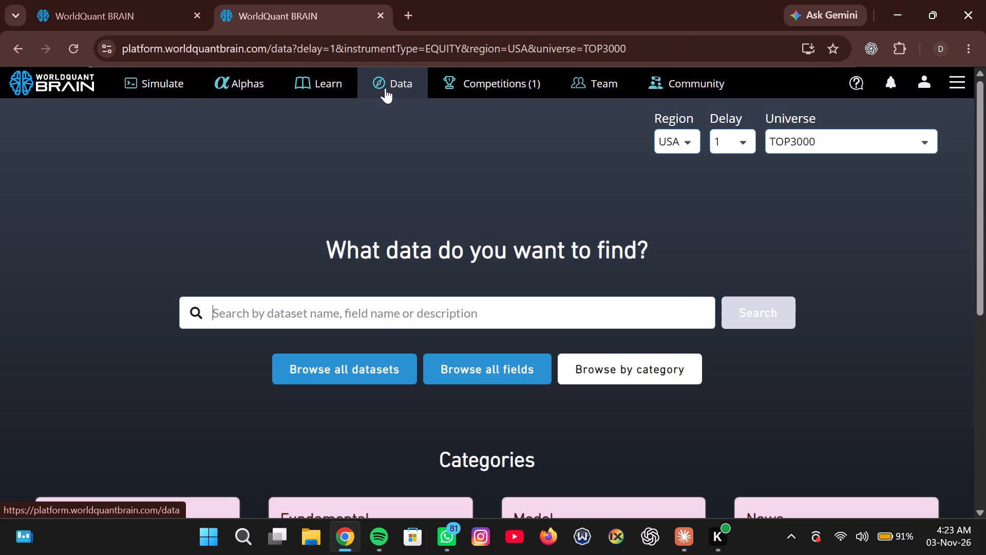
left_click(142, 23)
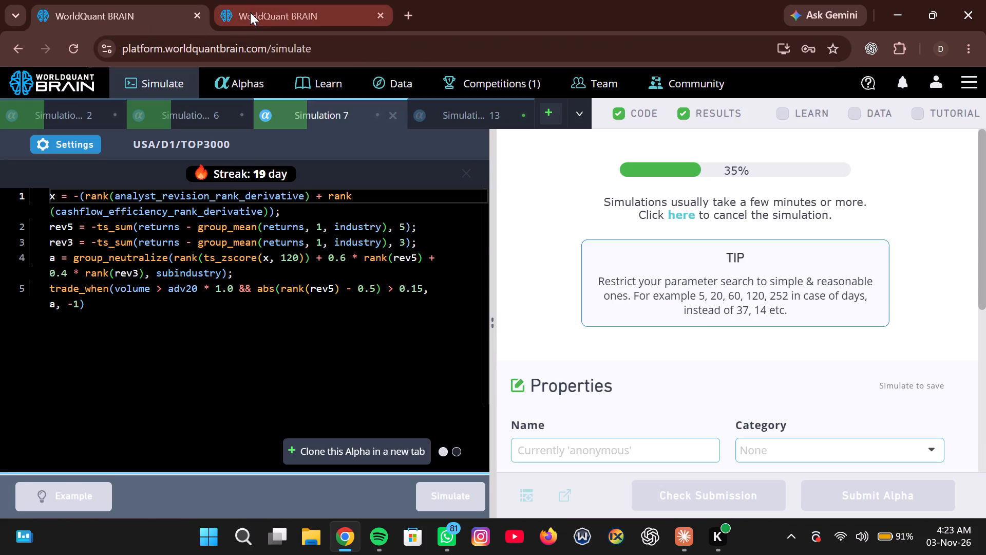
left_click(250, 12)
left_click(234, 80)
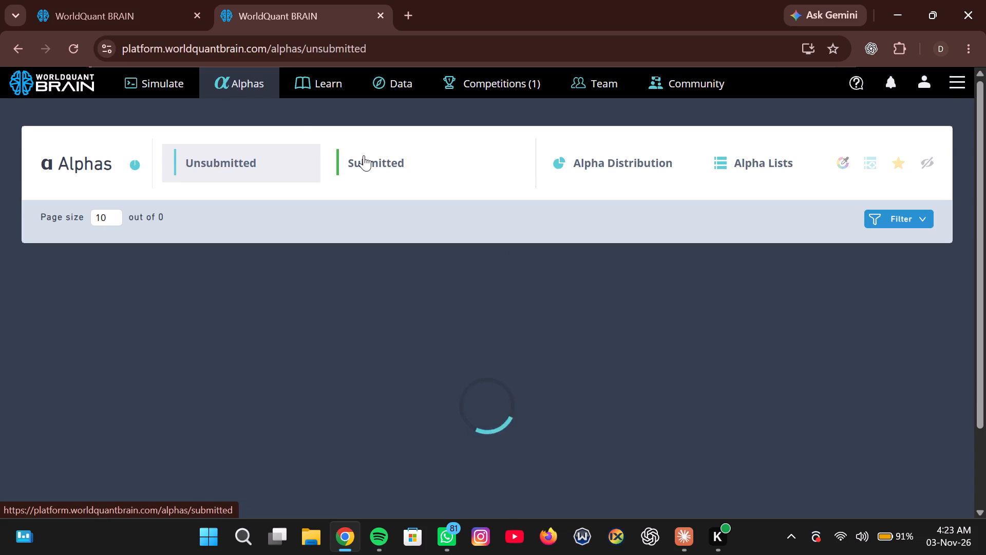
left_click(374, 163)
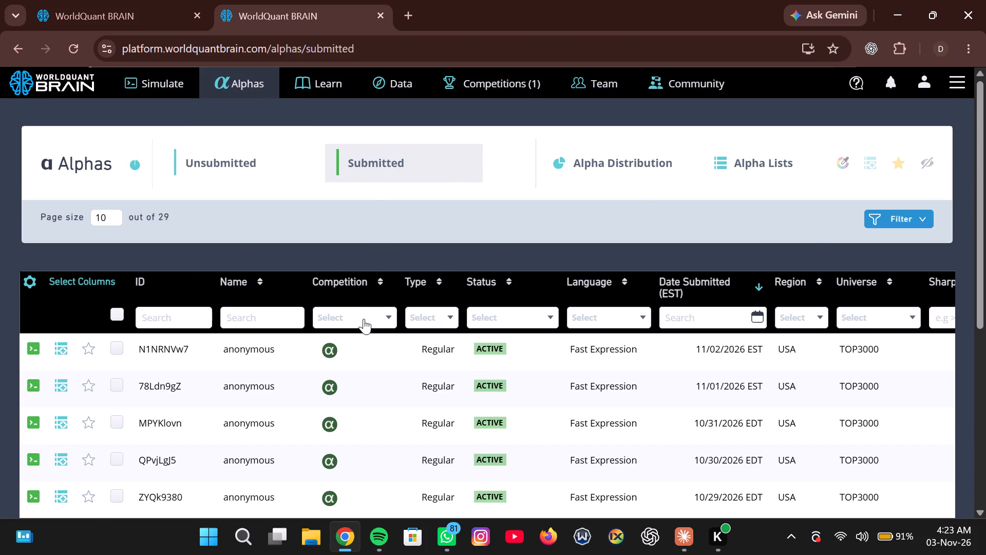
Review the most recently submitted alpha's code, simulation settings, PnL chart, yearly performance, correlation and description, and close its details.
left_click(366, 357)
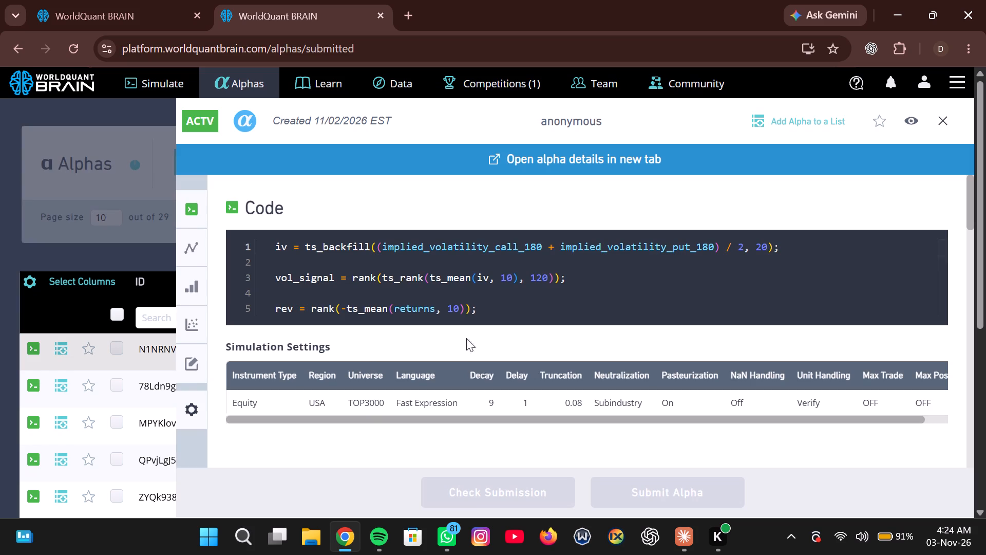
scroll(507, 334, "down", 3)
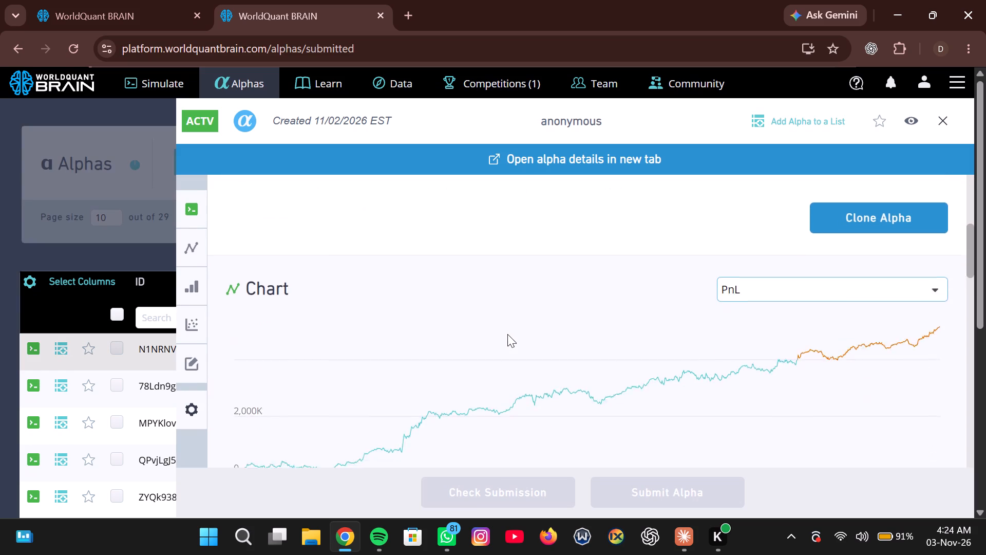
scroll(507, 334, "down", 3)
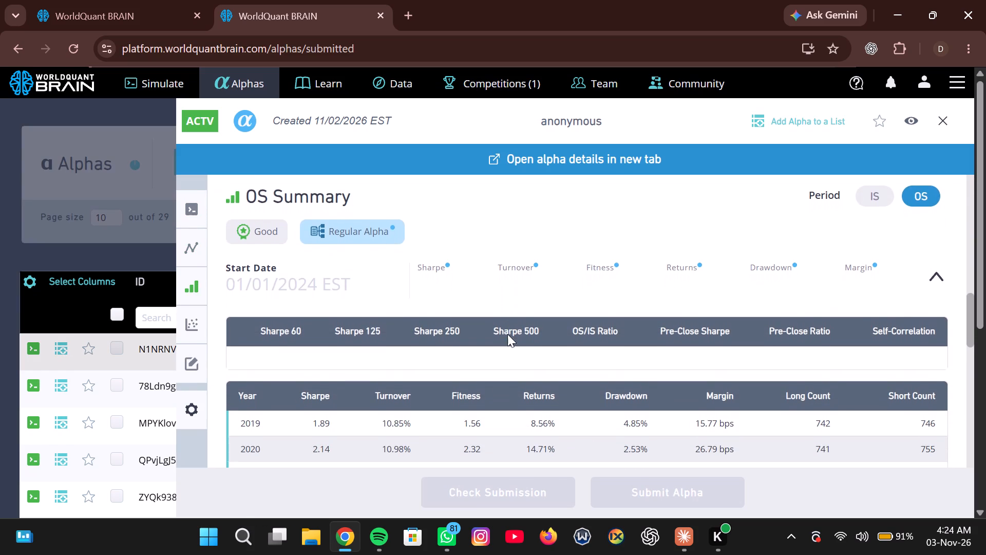
scroll(507, 334, "down", 3)
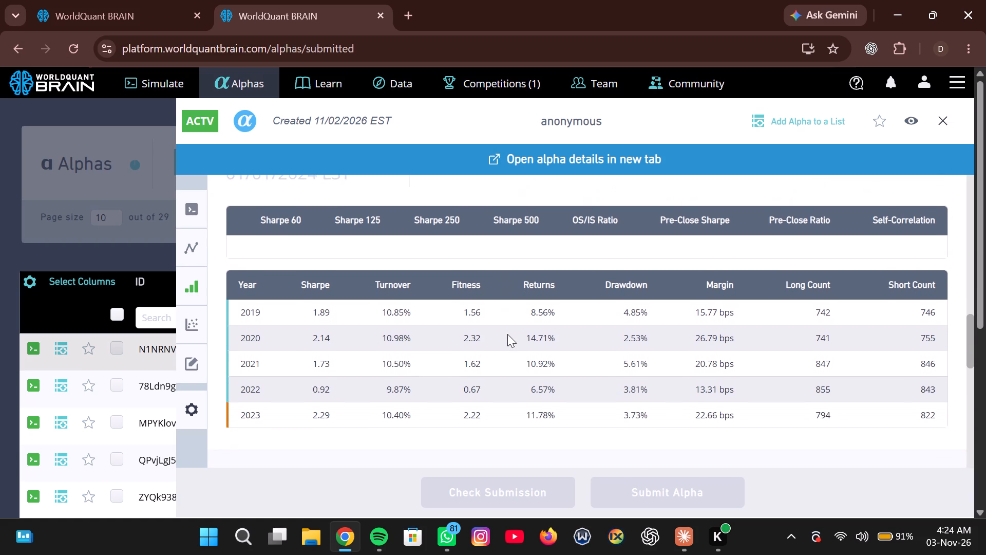
scroll(507, 334, "down", 4)
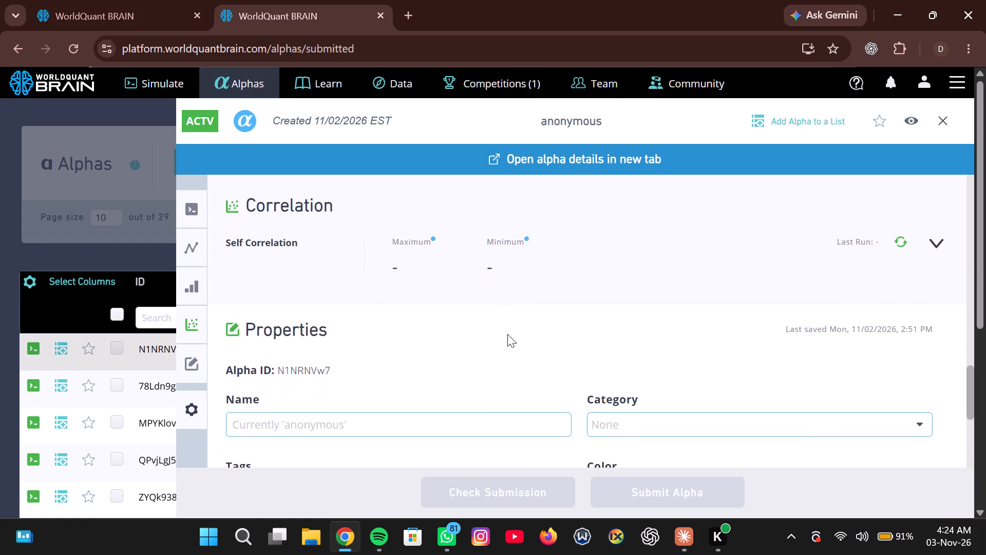
scroll(507, 334, "down", 6)
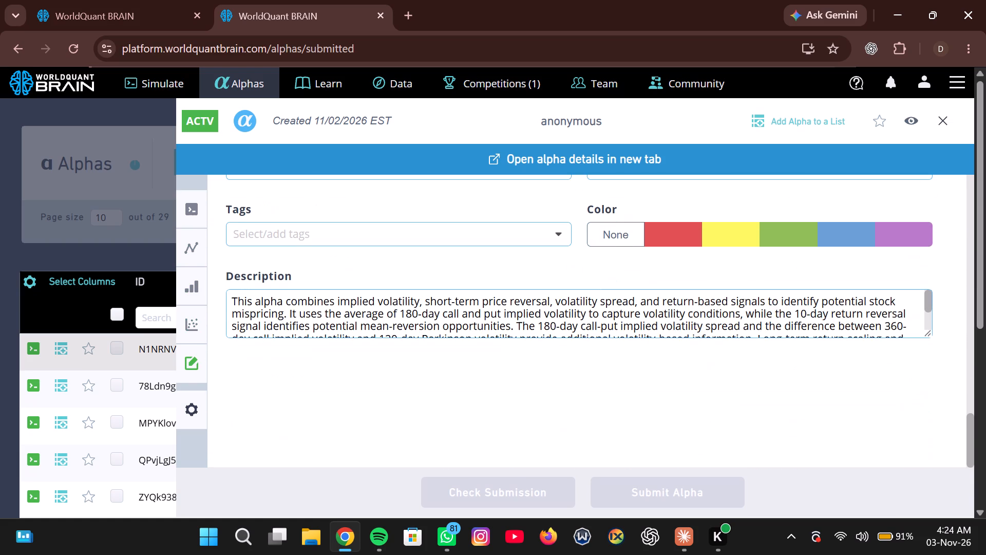
left_click(507, 334)
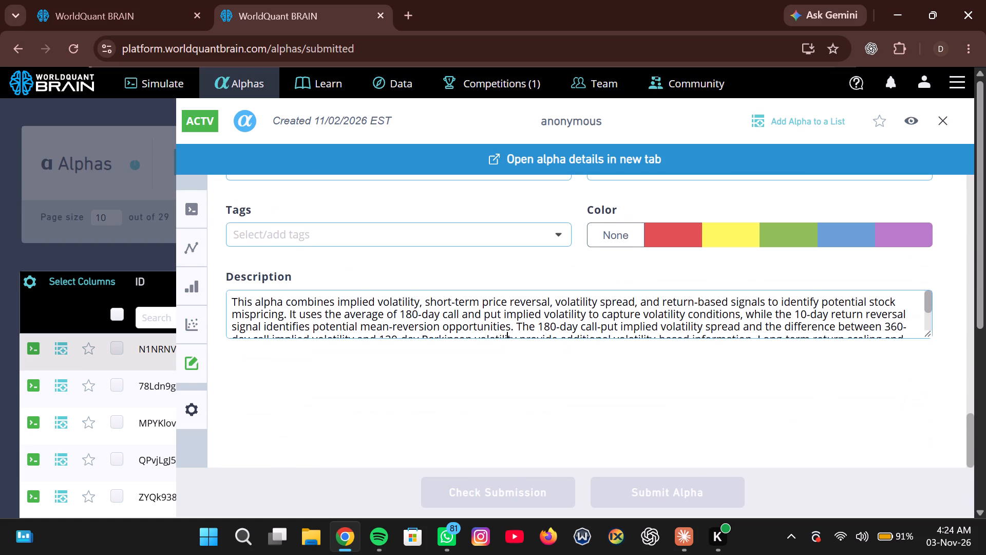
left_click(613, 321)
scroll(613, 321, "down", 2)
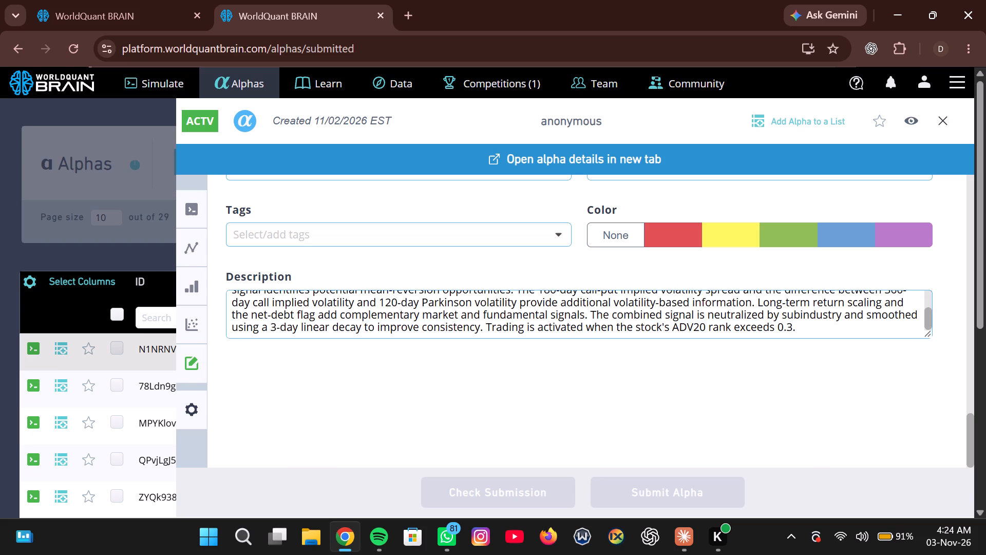
scroll(613, 321, "down", 1)
scroll(613, 321, "up", 2)
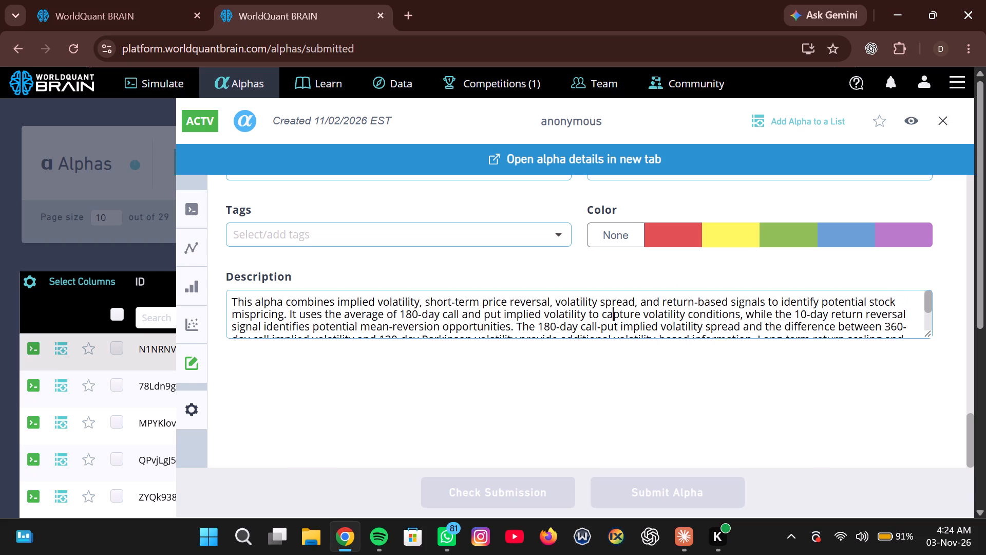
scroll(613, 321, "up", 7)
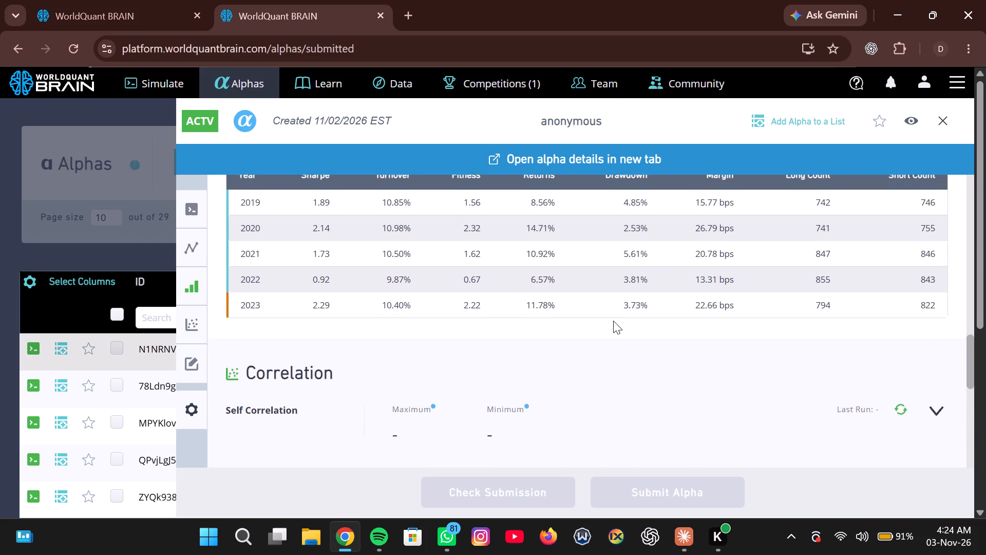
scroll(613, 321, "up", 7)
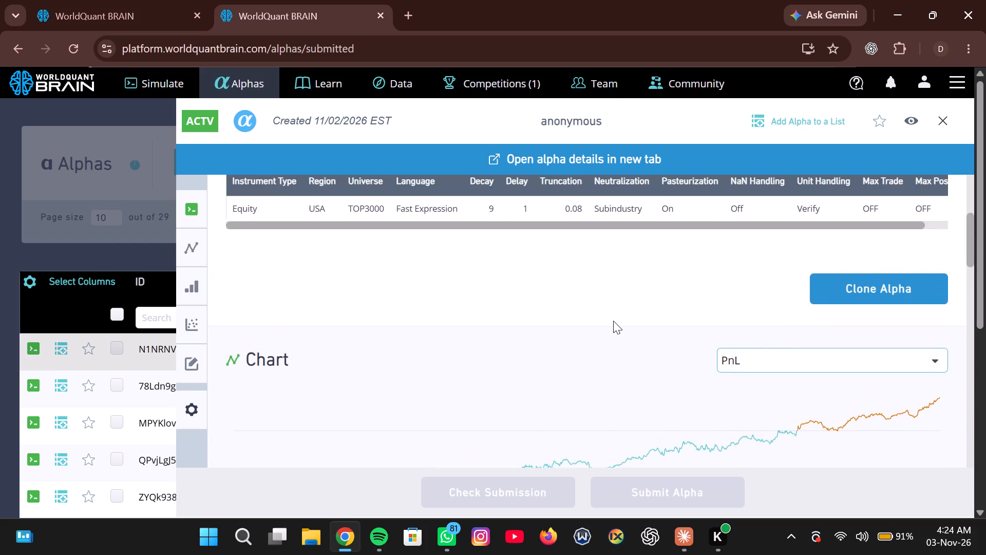
scroll(613, 321, "up", 5)
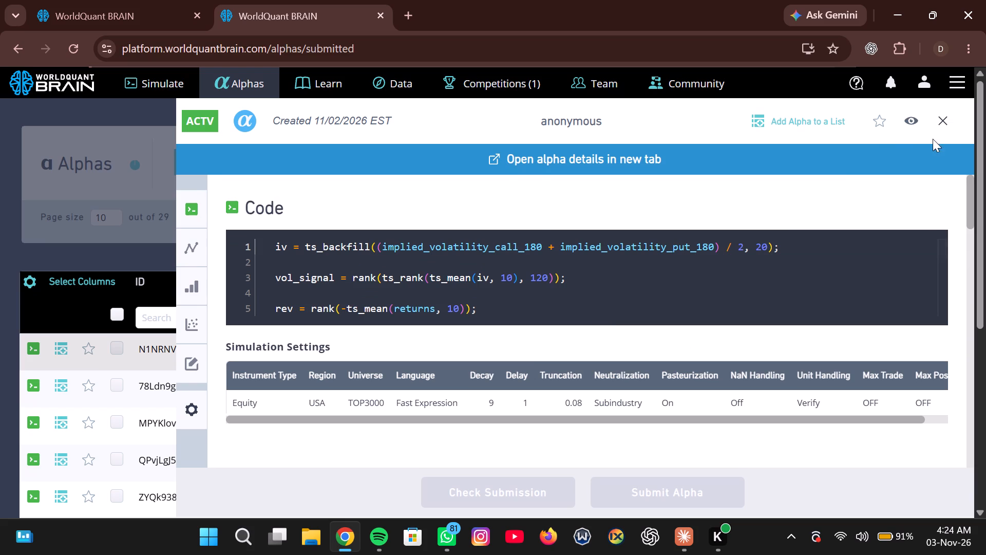
left_click(943, 120)
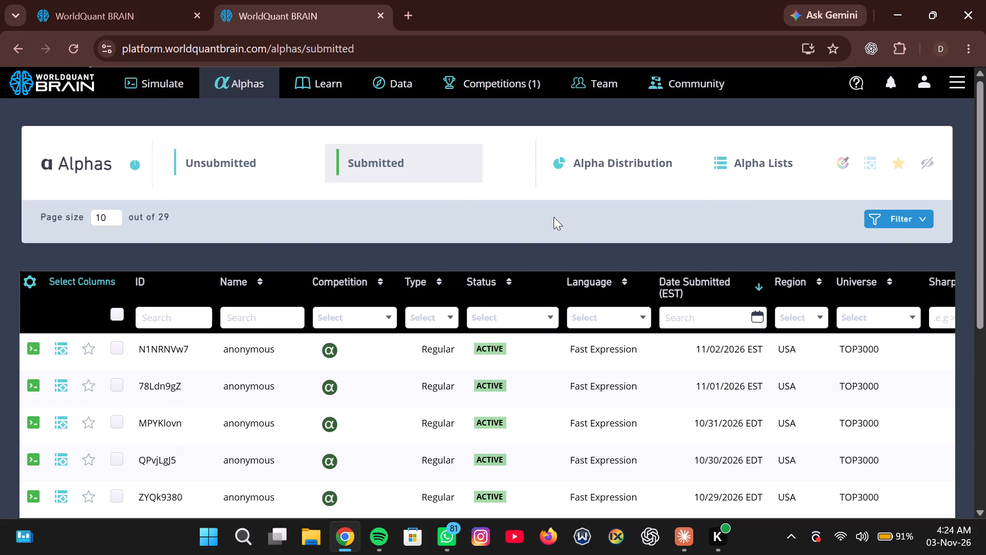
Reveal Simulation 2's test period and examine its IS summary plus the passed and failed checks under IS Testing Status.
left_click(144, 21)
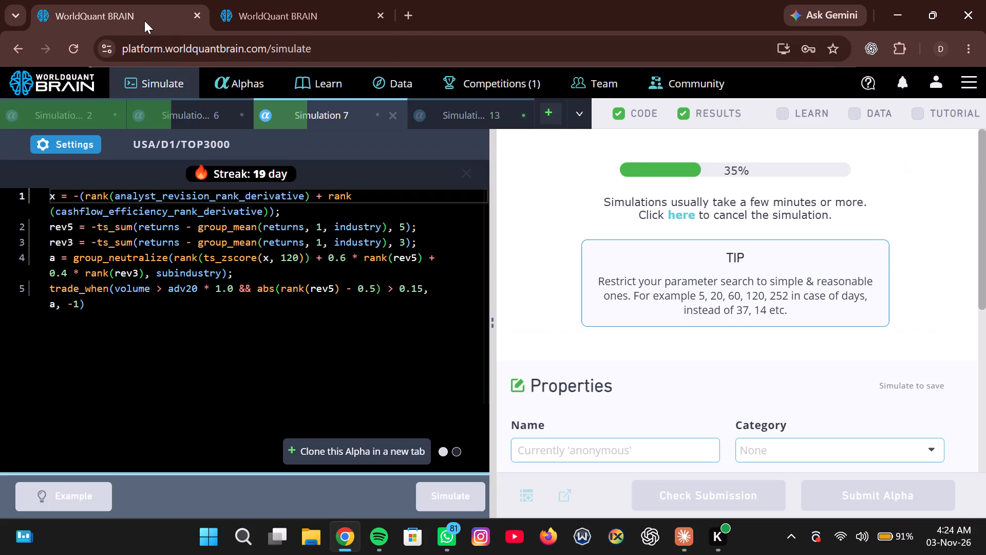
left_click(76, 111)
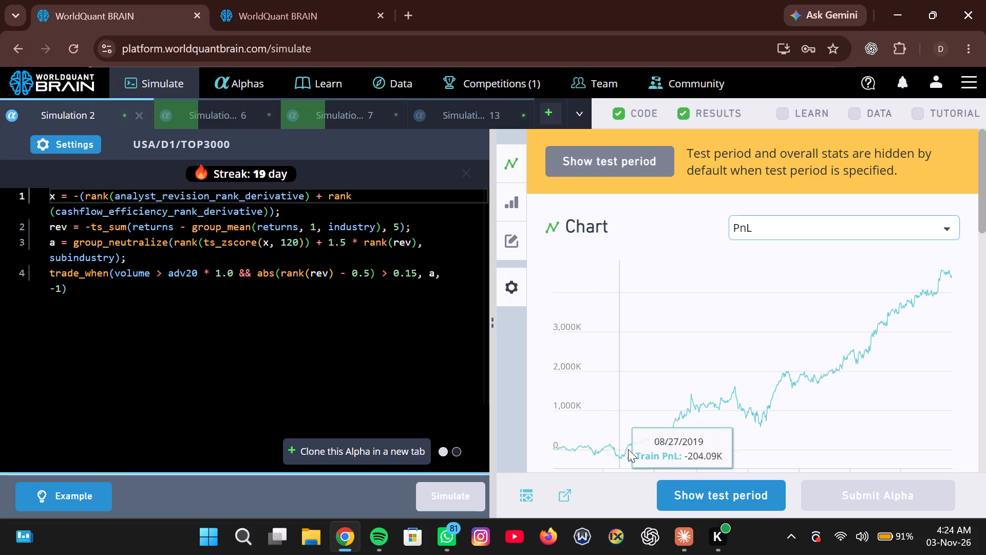
left_click(674, 494)
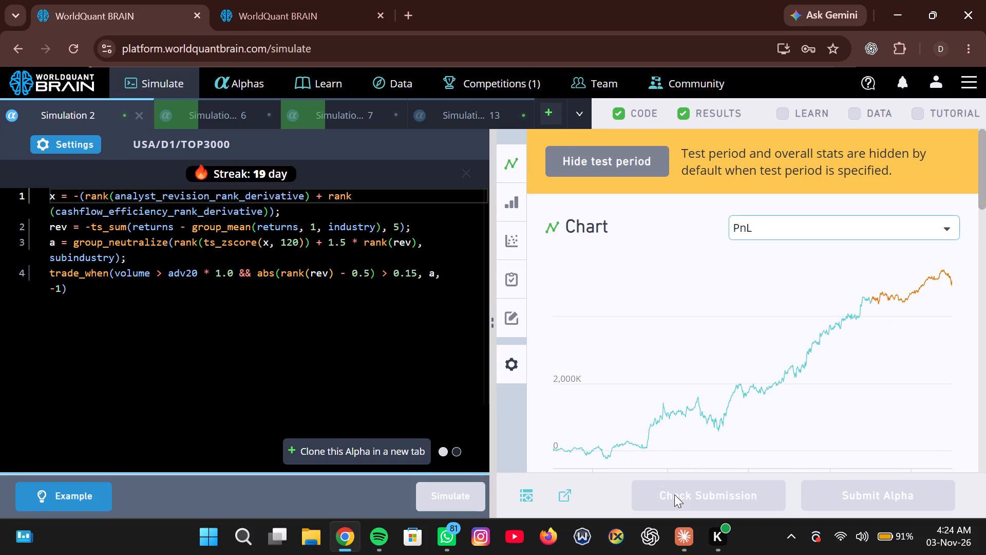
scroll(727, 457, "down", 6)
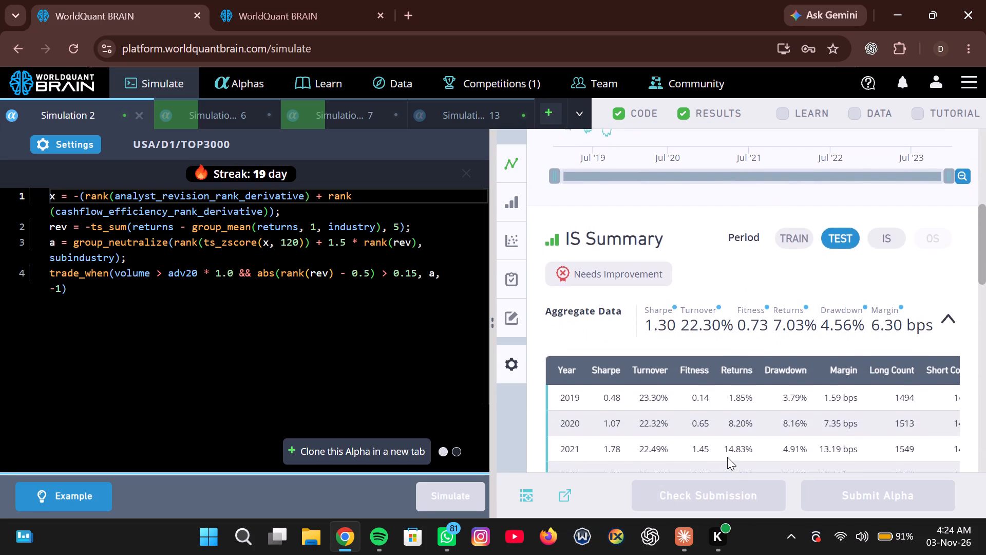
scroll(727, 457, "down", 2)
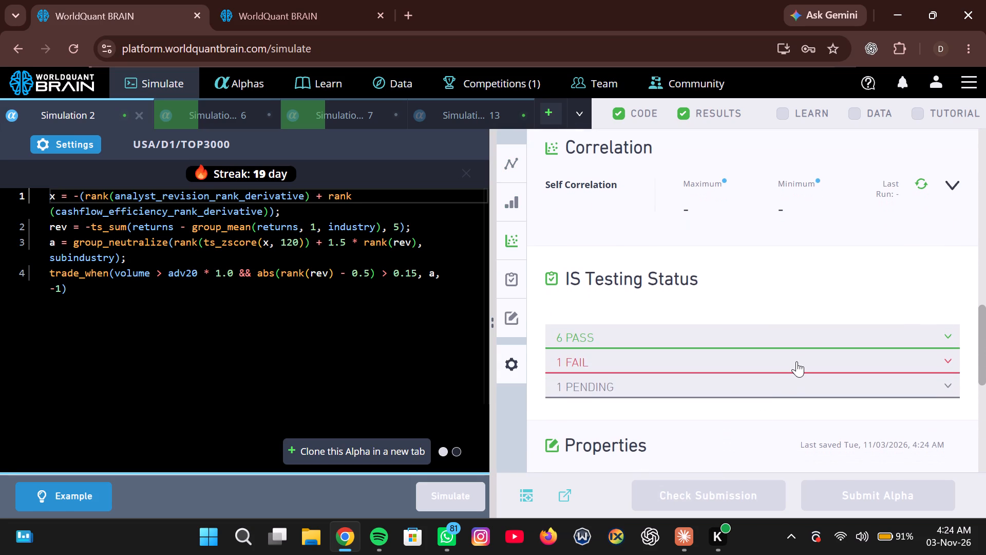
left_click(797, 361)
left_click(778, 336)
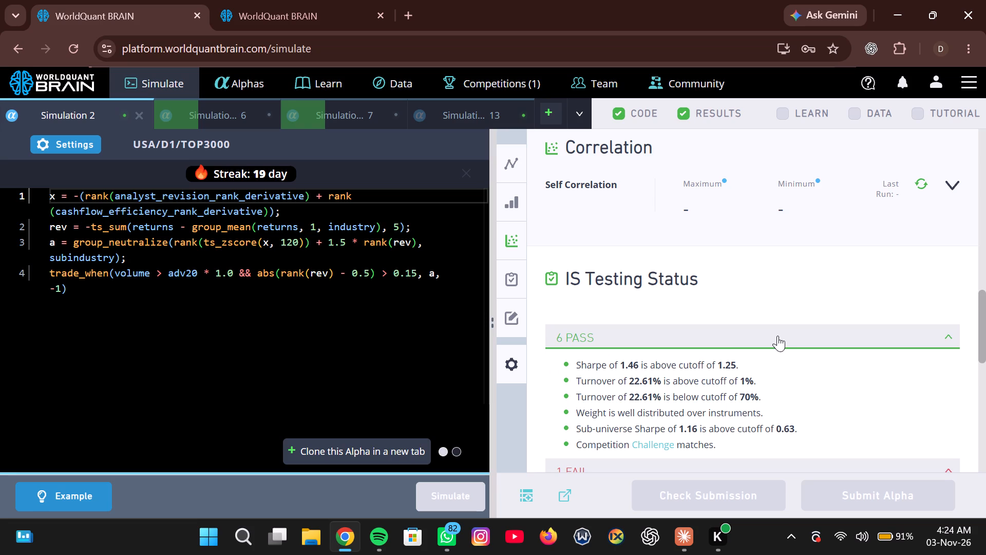
scroll(696, 368, "down", 2)
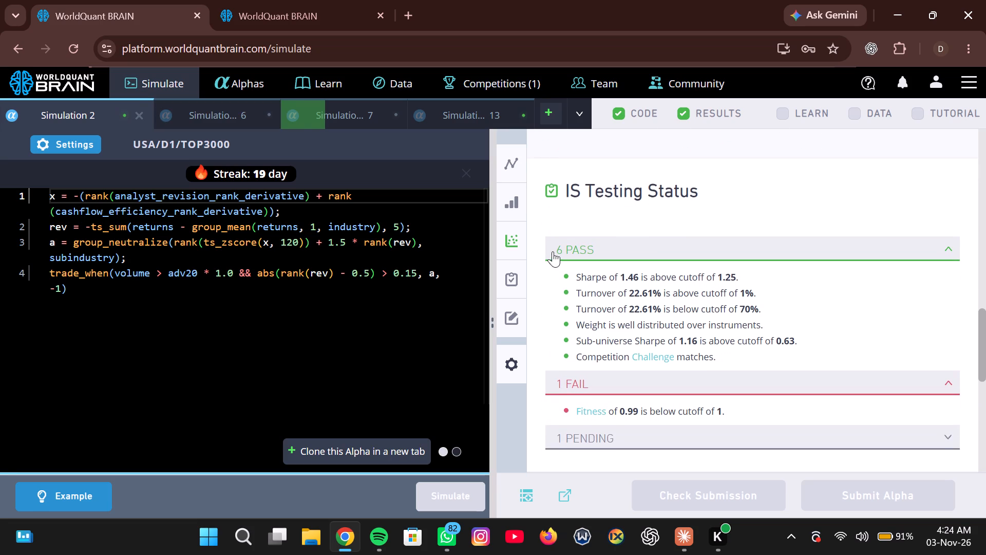
left_click_drag(548, 247, 722, 409)
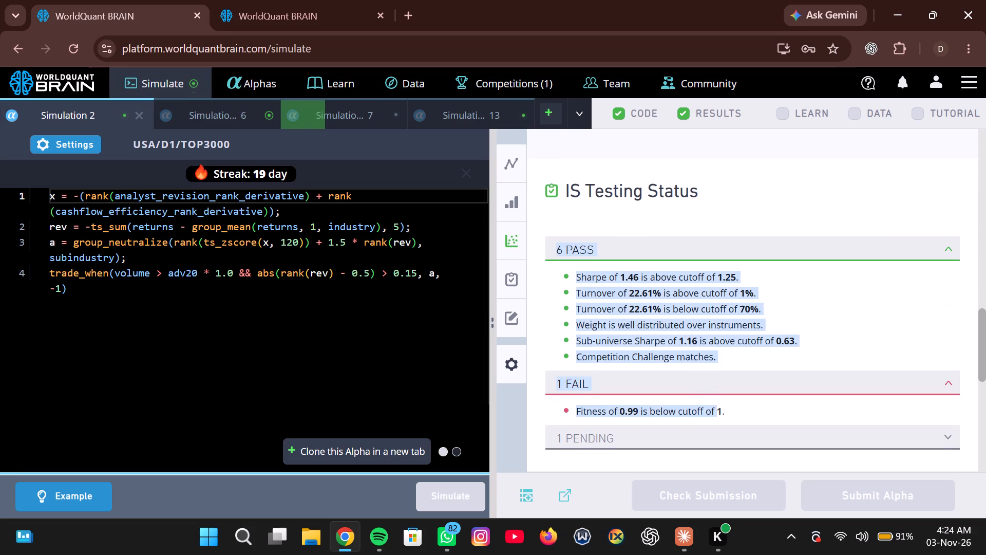
left_click_drag(722, 409, 723, 411)
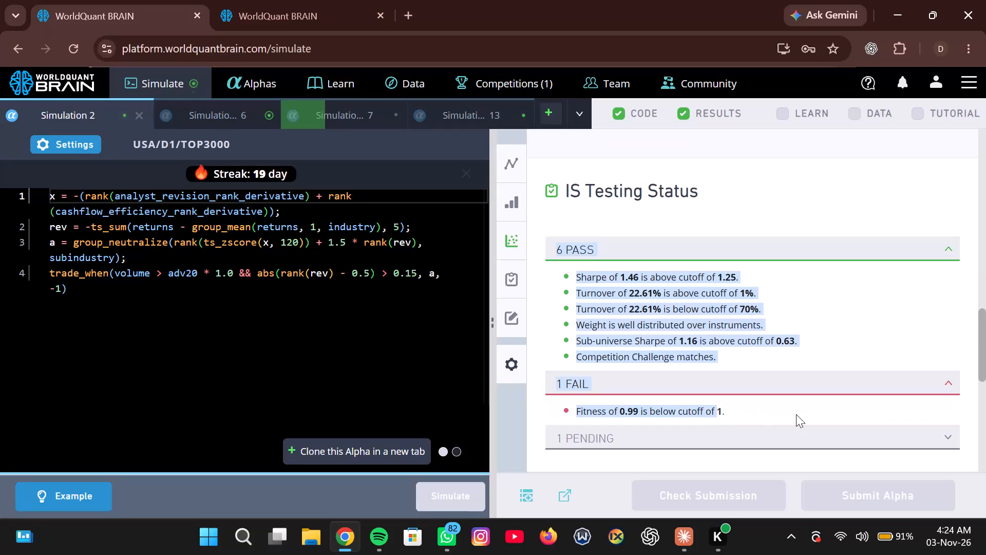
left_click(739, 397)
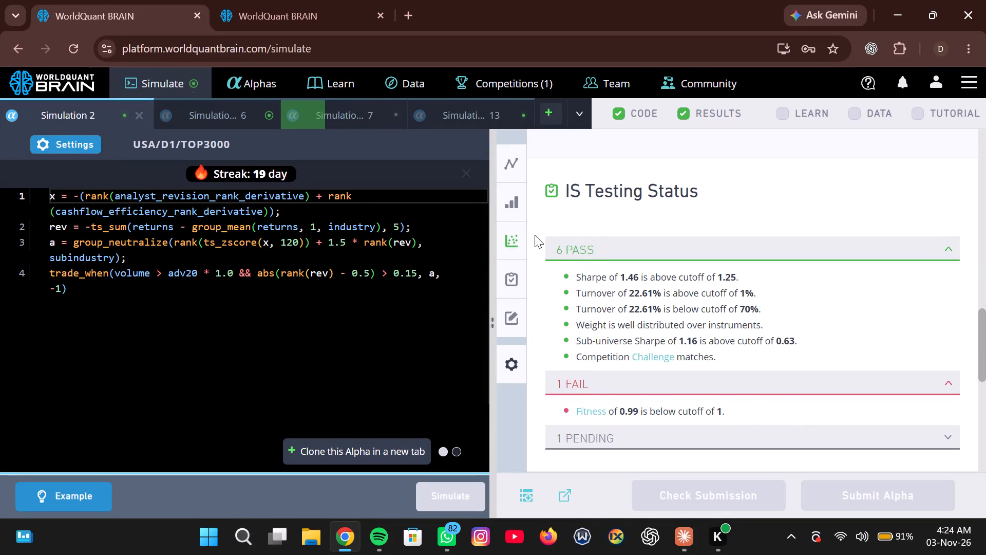
left_click_drag(553, 240, 762, 397)
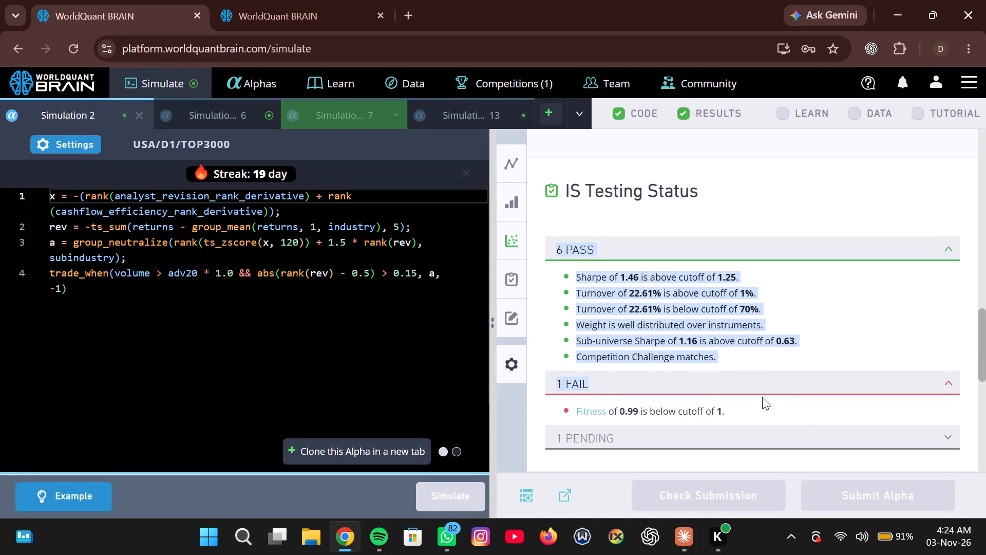
left_click_drag(762, 397, 772, 413)
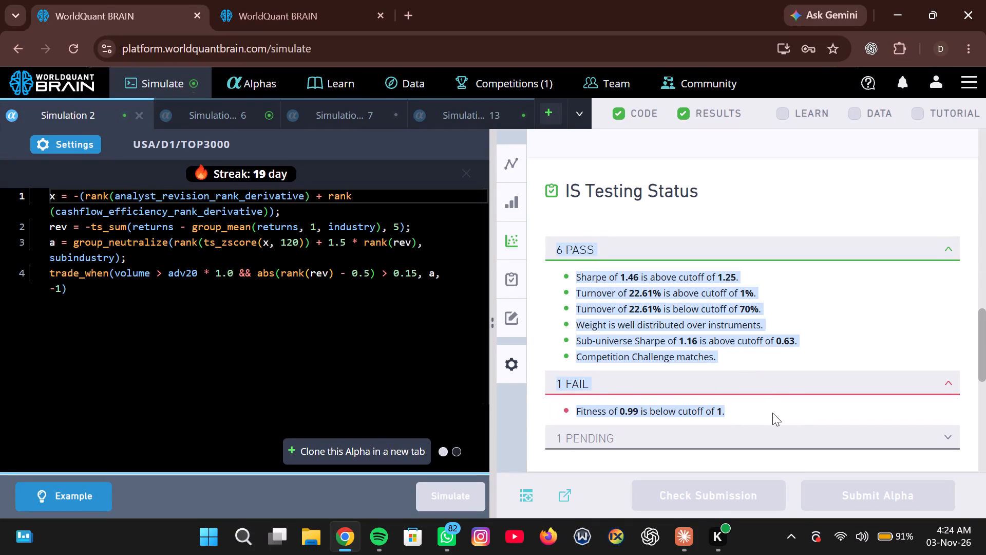
key("ctrl+c")
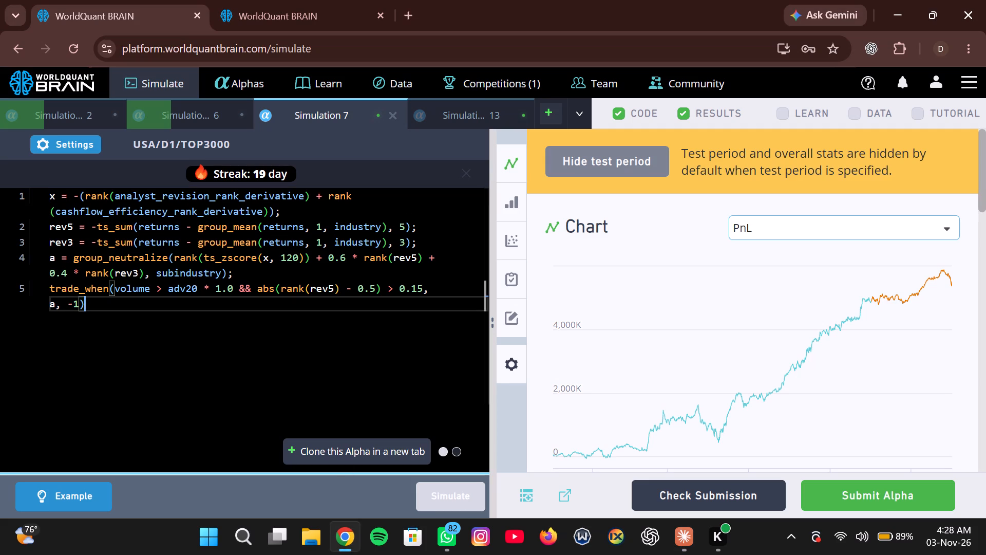
key("ctrl+a")
key("BackSpace")
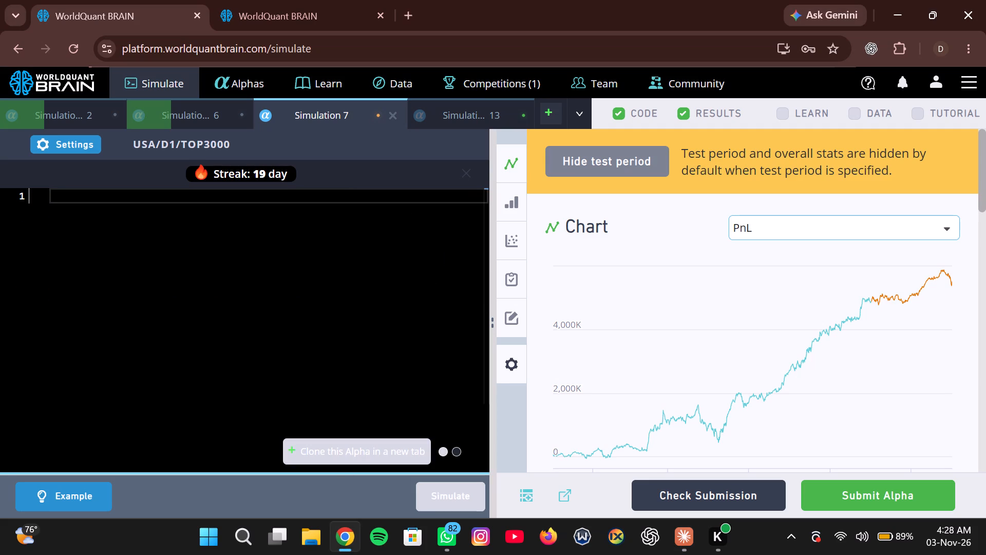
key("ctrl+v")
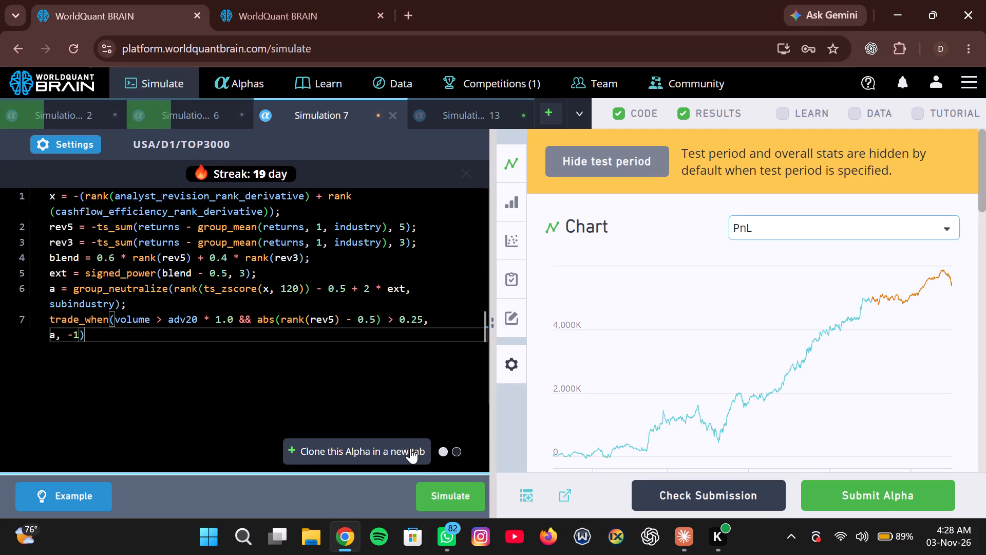
left_click(429, 490)
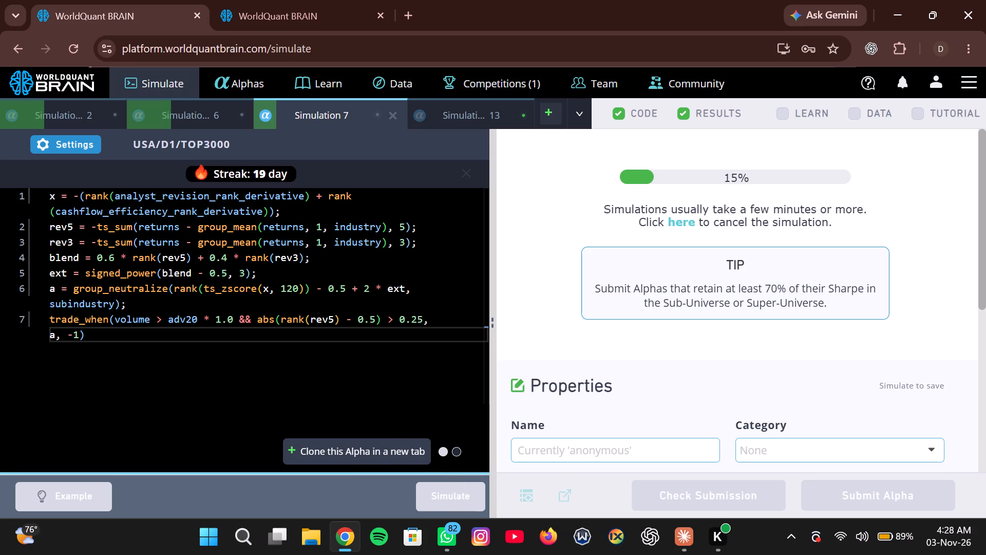
In Simulation 13, delete everything after the trade_when(...) expression, from "+ rank(" through the anl4_netdebt_flag term.
left_click(452, 120)
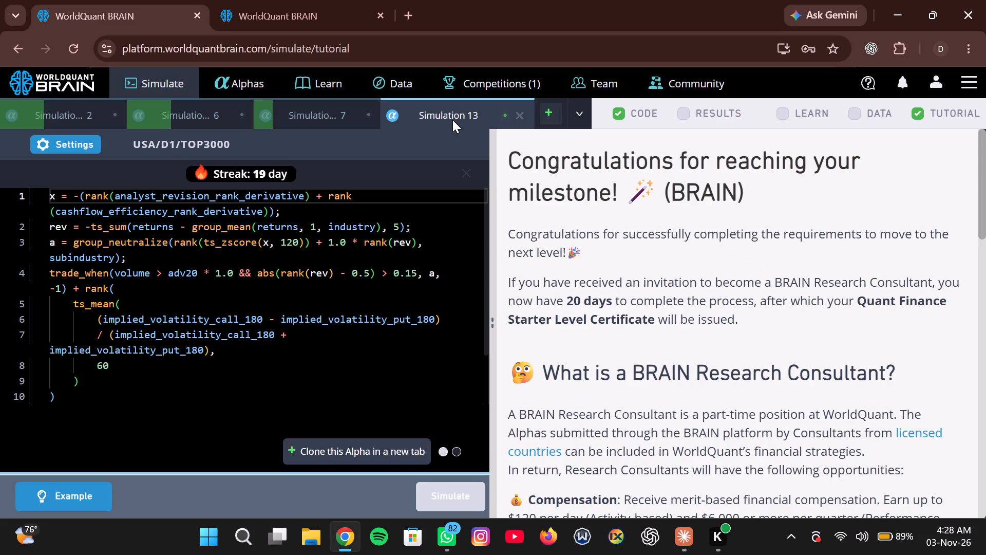
scroll(364, 327, "down", 4)
scroll(364, 327, "up", 1)
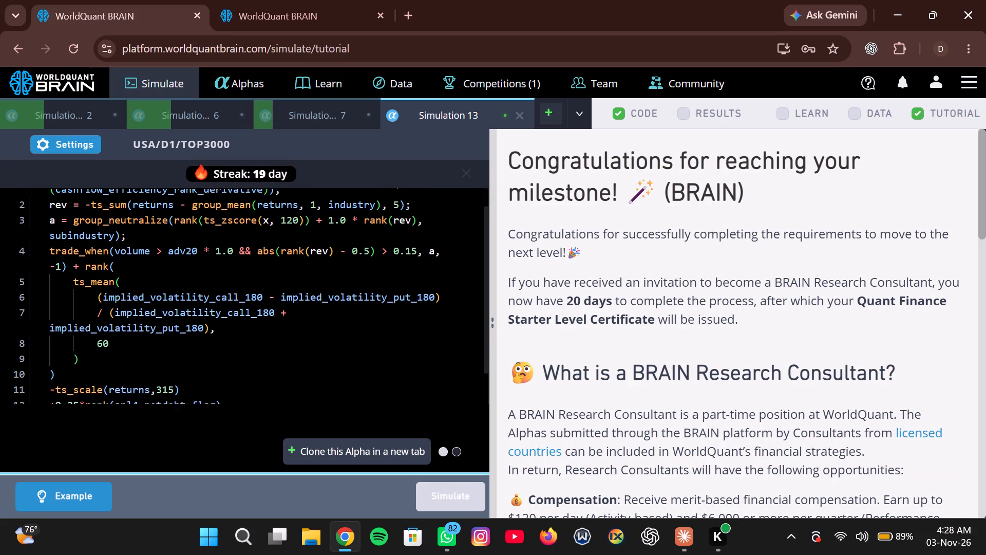
scroll(364, 327, "up", 1)
scroll(364, 327, "down", 1)
left_click(307, 361)
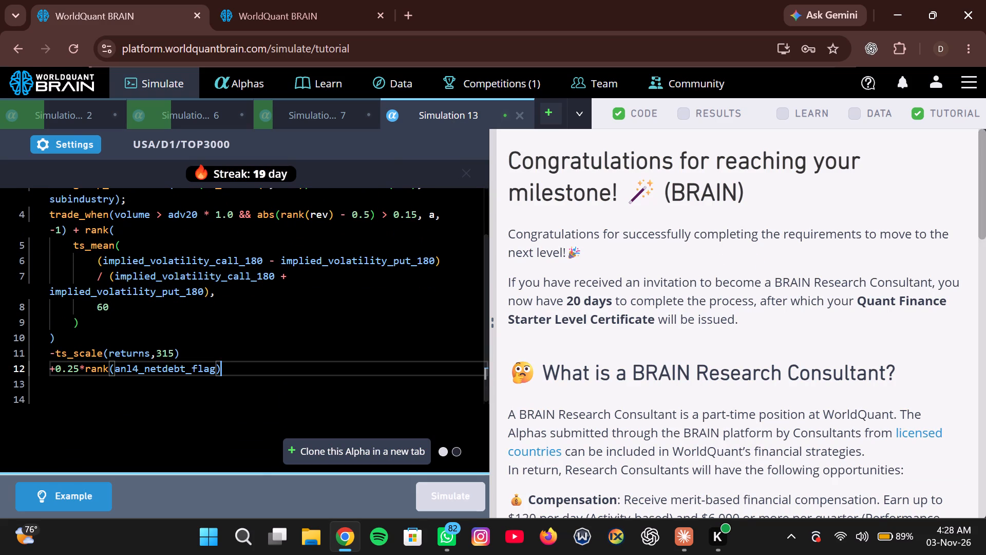
scroll(251, 293, "up", 2)
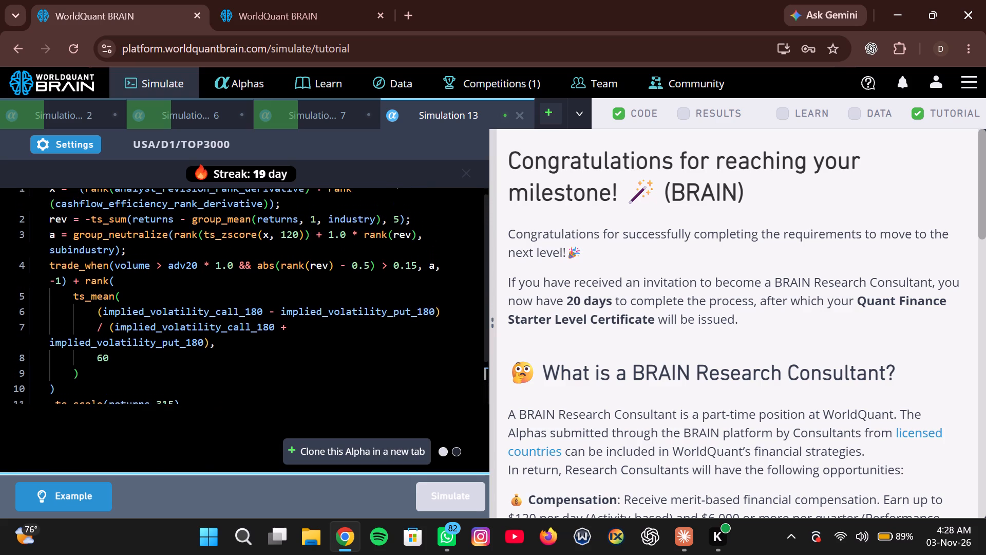
scroll(251, 293, "up", 2)
scroll(251, 293, "down", 1)
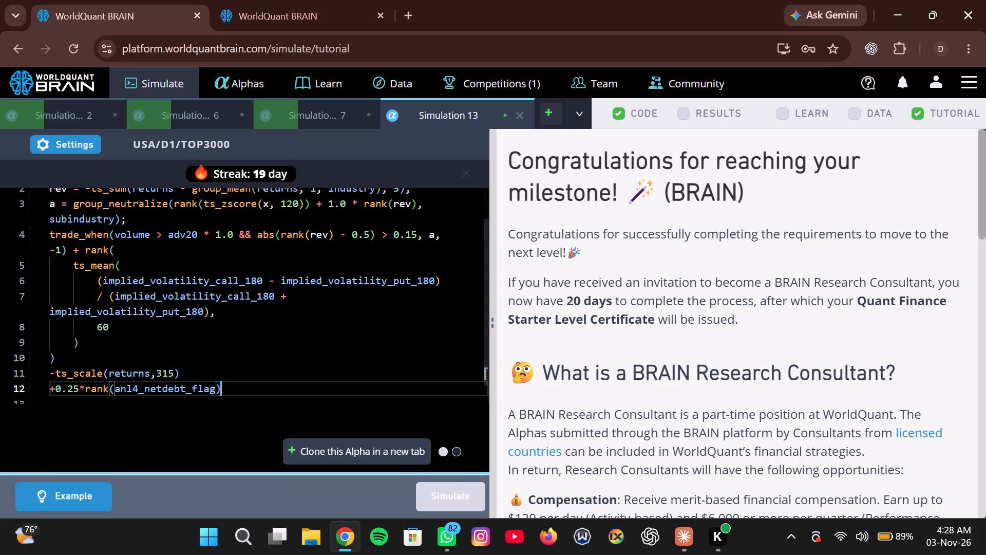
scroll(251, 293, "down", 1)
scroll(251, 293, "up", 3)
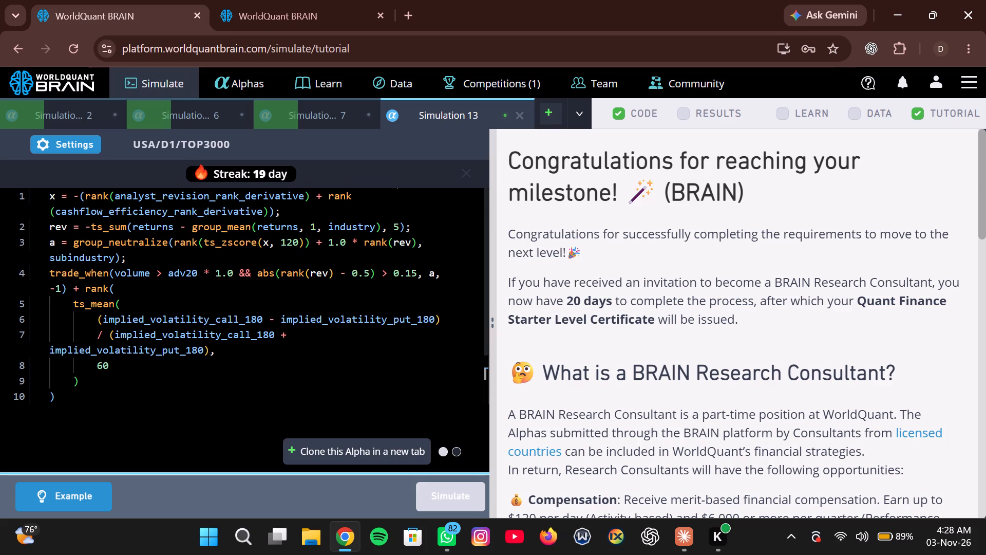
left_click(70, 290)
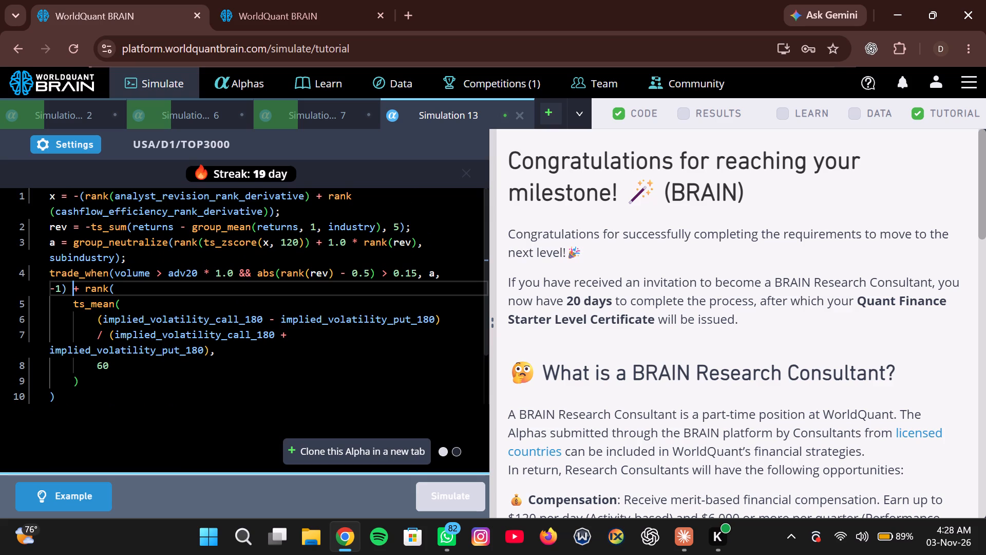
left_click_drag(70, 290, 133, 396)
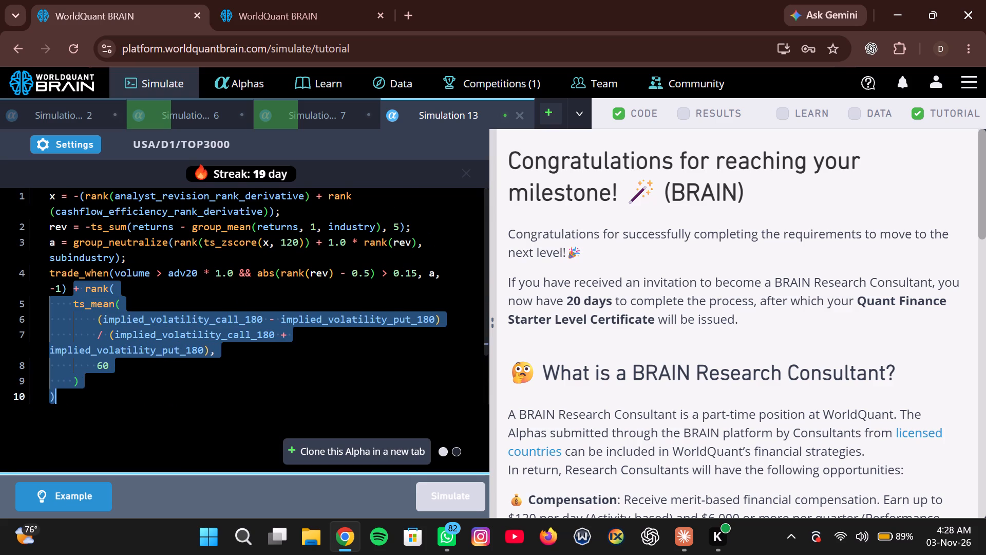
left_click_drag(133, 396, 136, 411)
key("BackSpace")
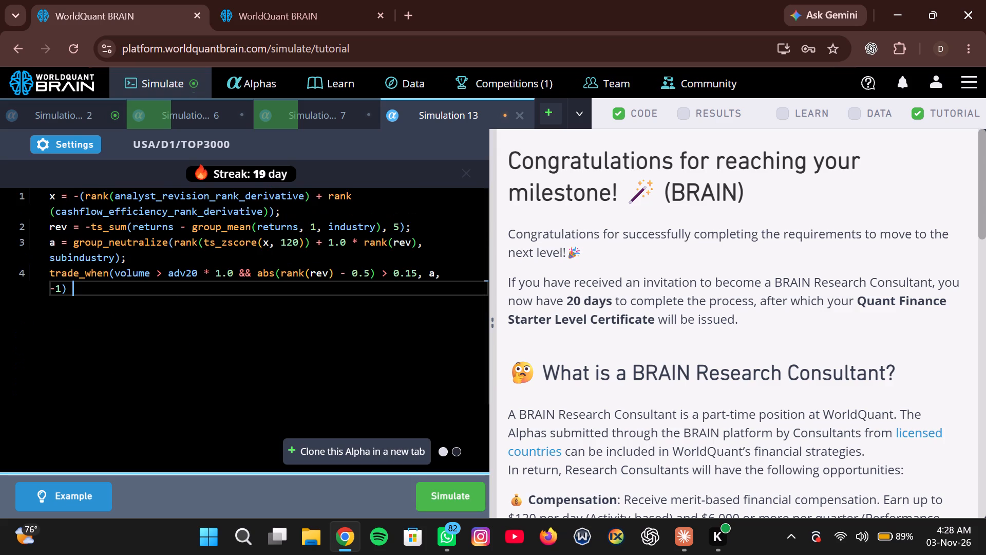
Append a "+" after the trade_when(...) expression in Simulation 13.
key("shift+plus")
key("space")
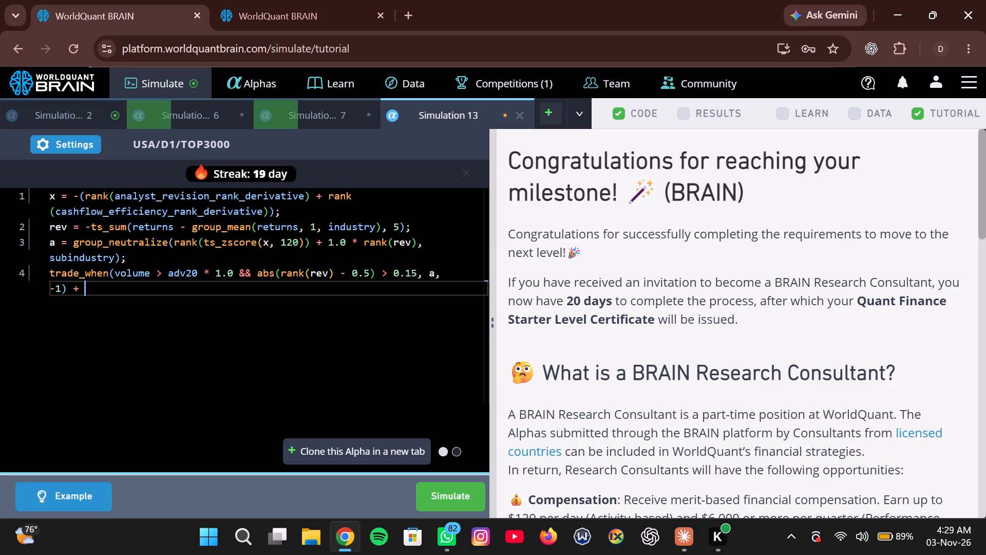
Open submitted alpha QPvjLgJ5 from 10/30/2026 and read through its full code.
left_click(288, 16)
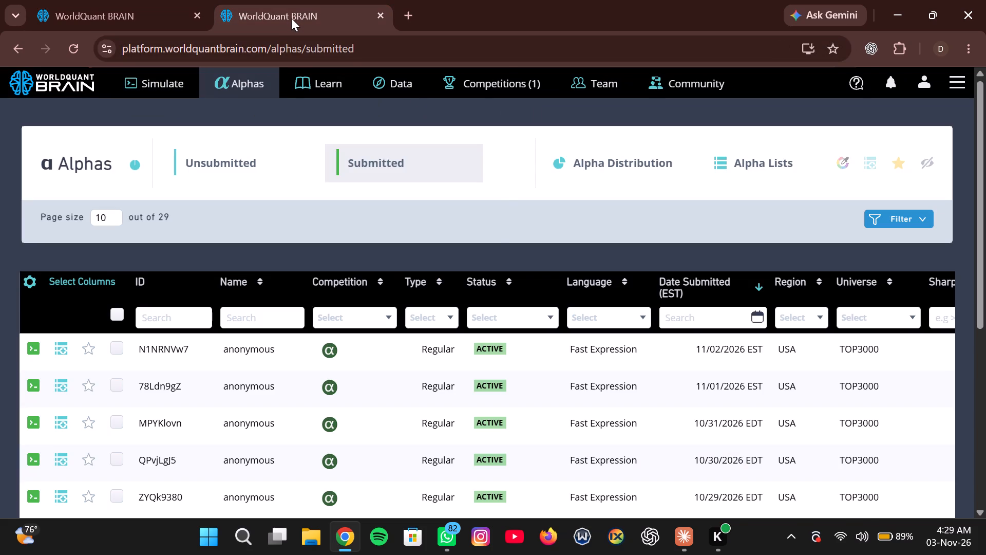
scroll(501, 370, "down", 2)
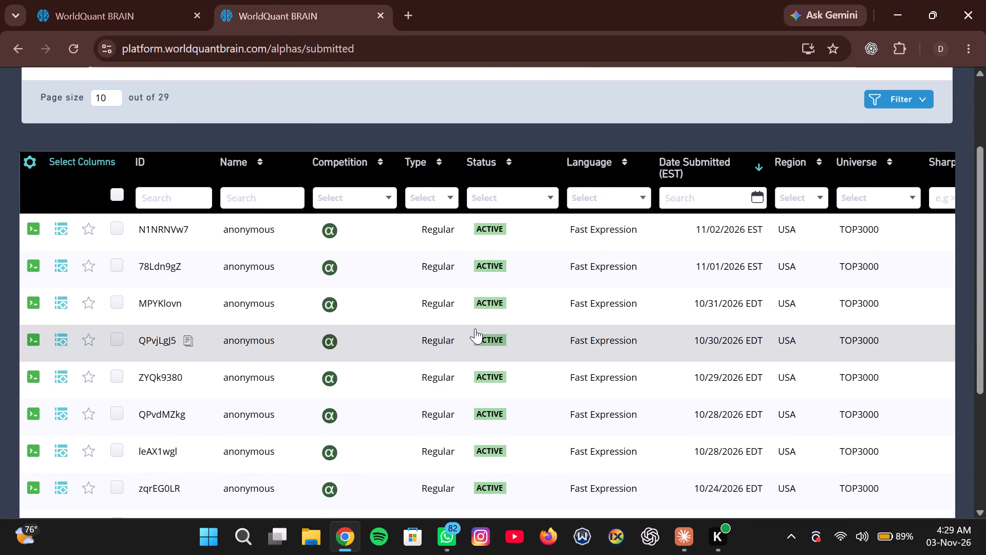
left_click(475, 328)
scroll(591, 419, "down", 2)
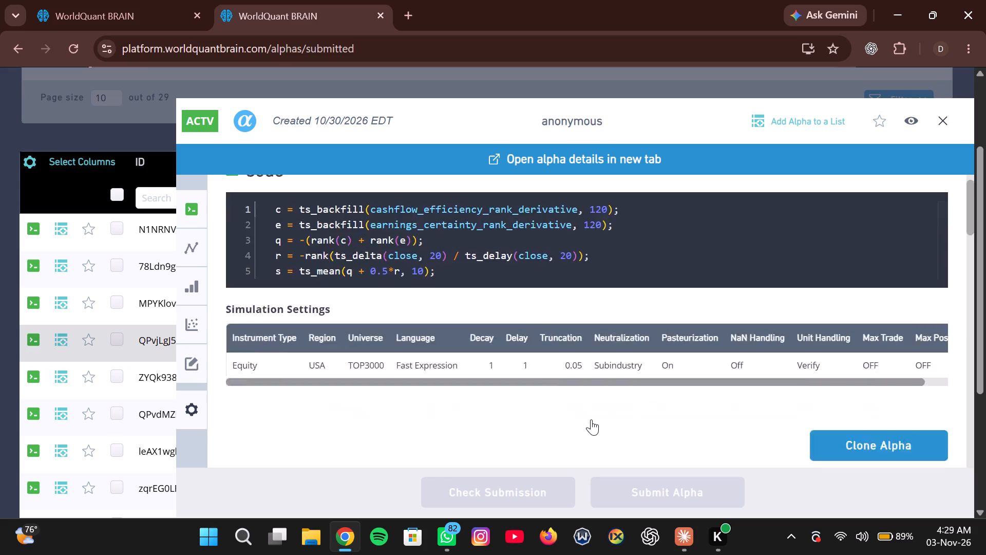
scroll(591, 419, "down", 3)
scroll(591, 419, "up", 1)
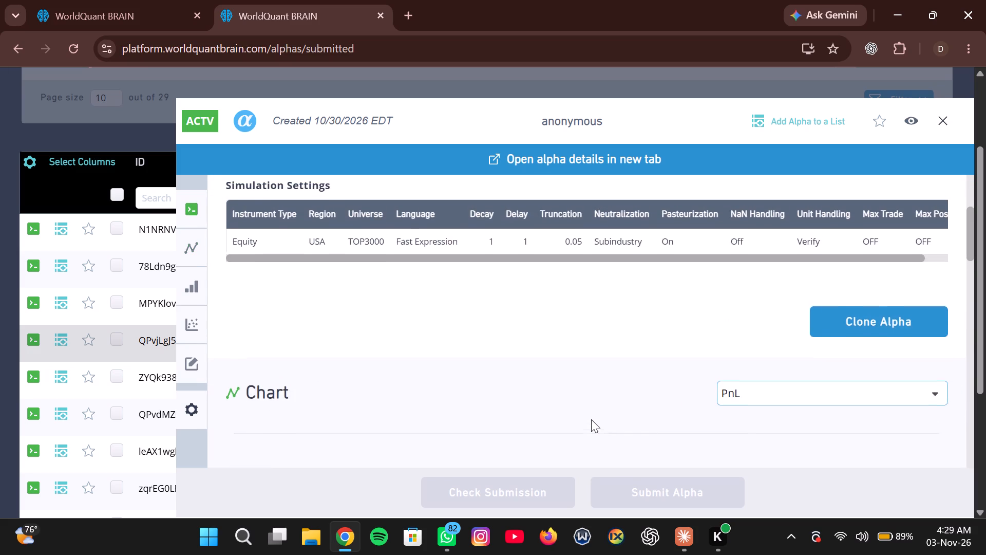
scroll(591, 419, "up", 3)
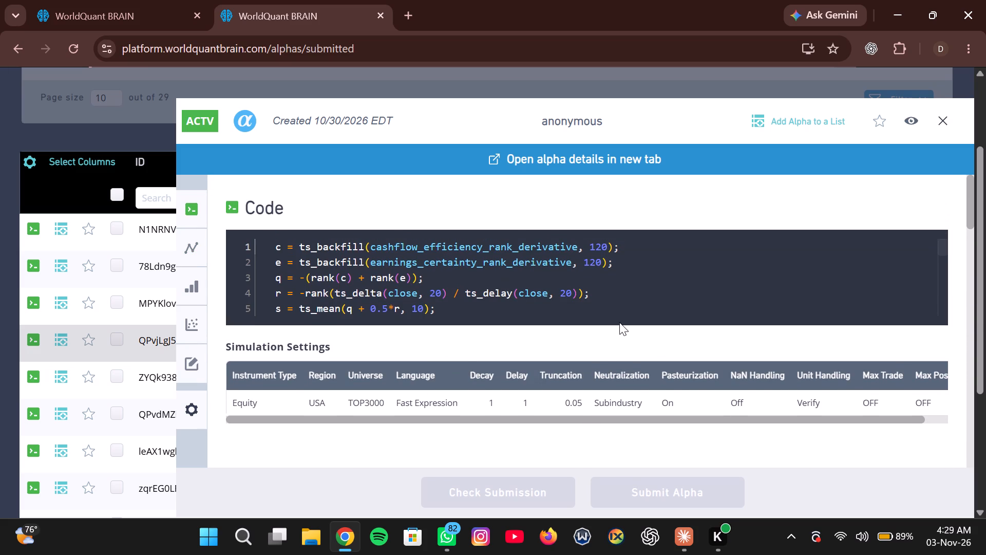
scroll(620, 308, "down", 2)
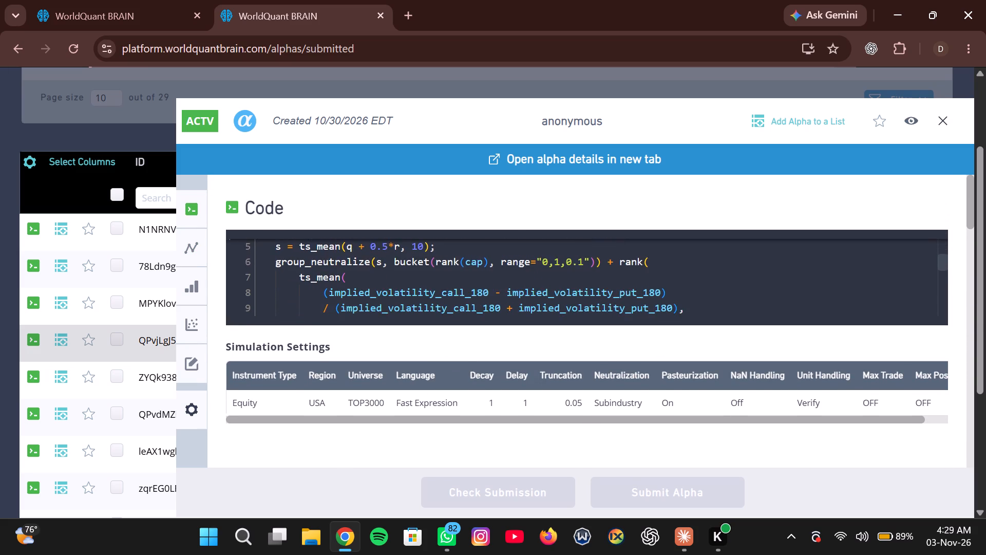
scroll(620, 308, "down", 3)
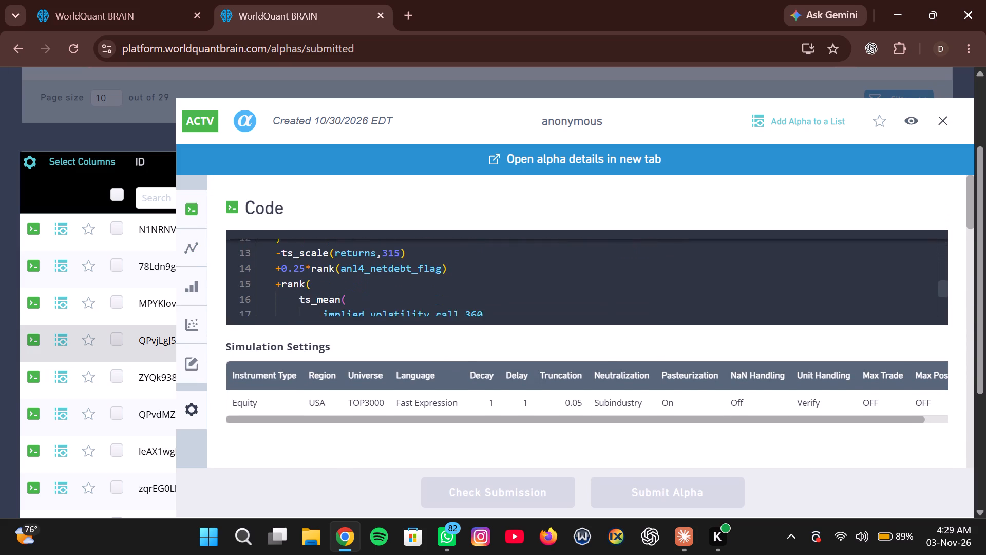
scroll(620, 308, "down", 4)
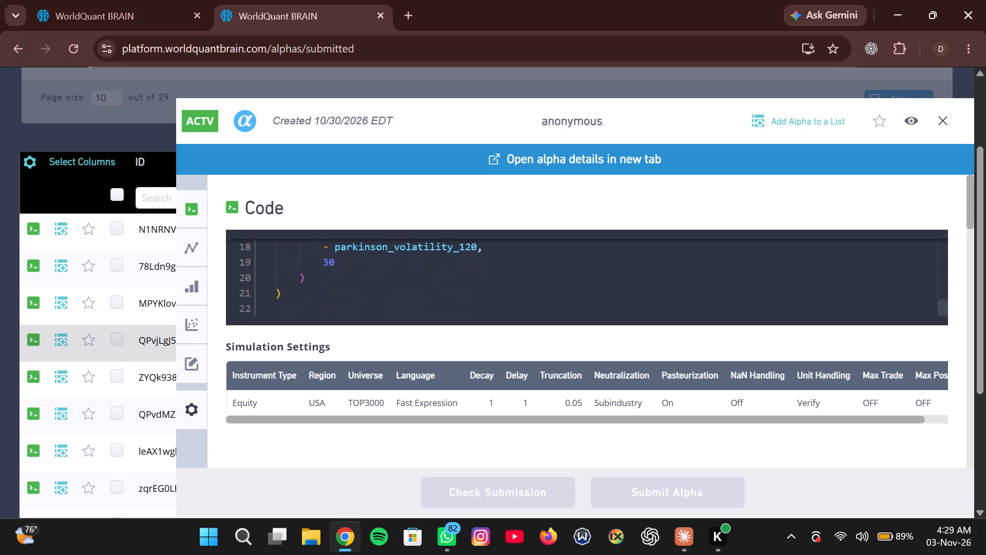
scroll(620, 308, "up", 4)
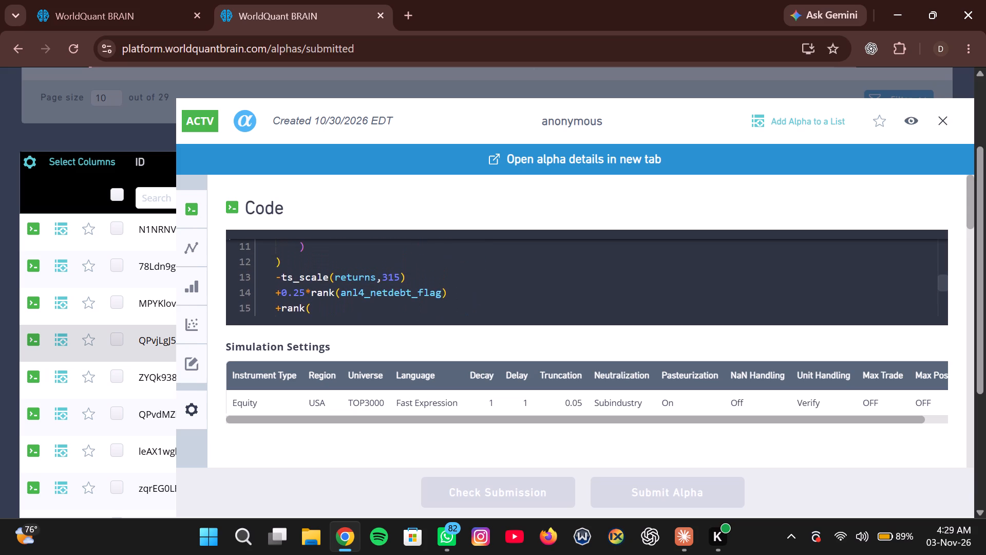
scroll(620, 308, "up", 1)
scroll(620, 308, "down", 1)
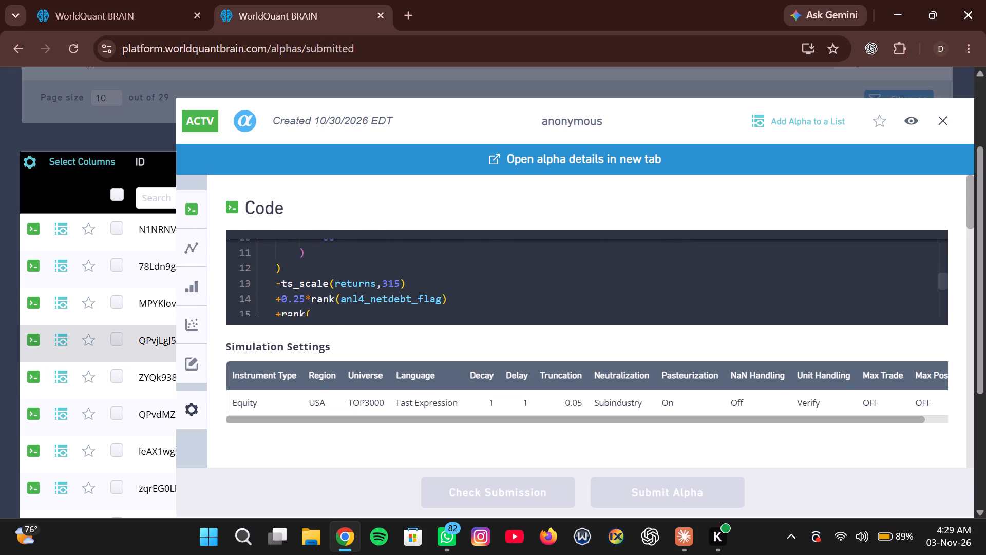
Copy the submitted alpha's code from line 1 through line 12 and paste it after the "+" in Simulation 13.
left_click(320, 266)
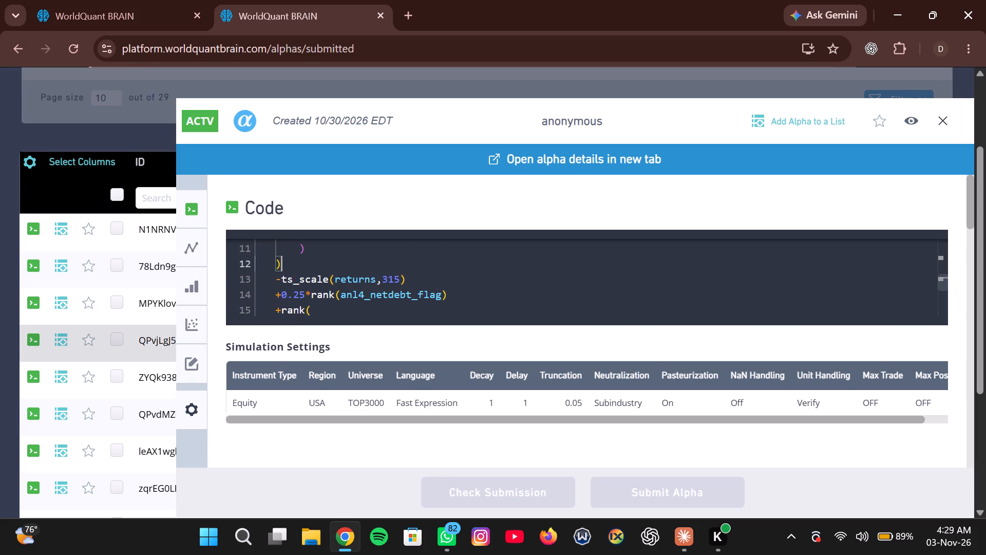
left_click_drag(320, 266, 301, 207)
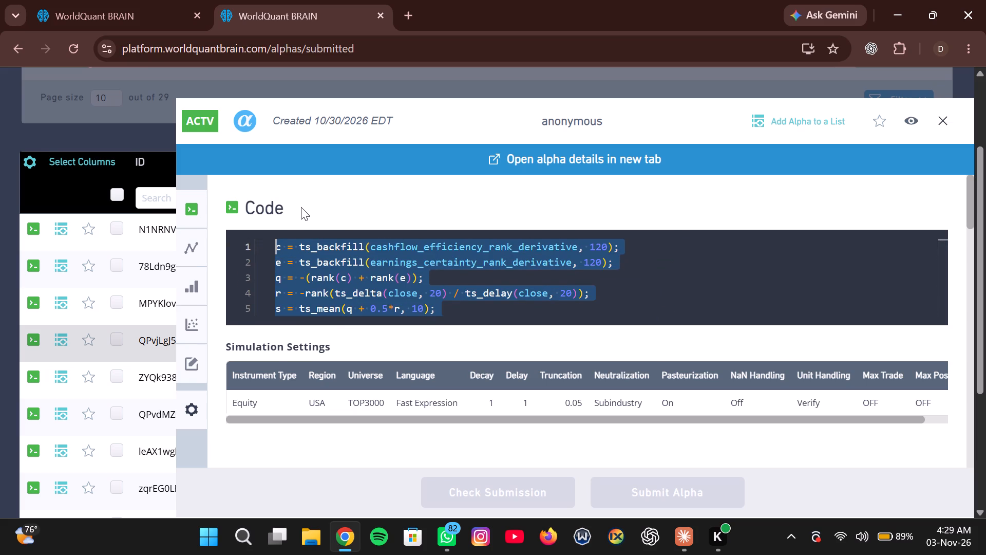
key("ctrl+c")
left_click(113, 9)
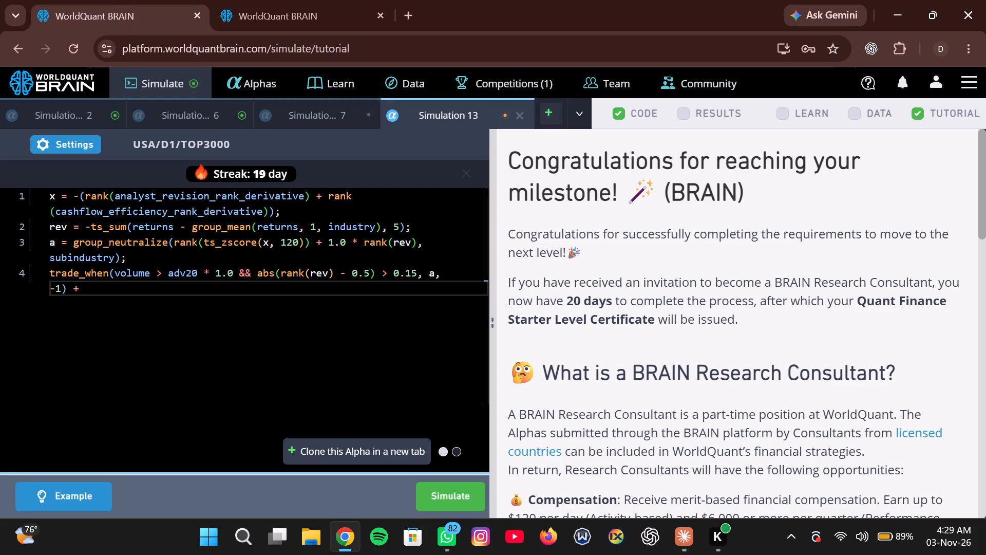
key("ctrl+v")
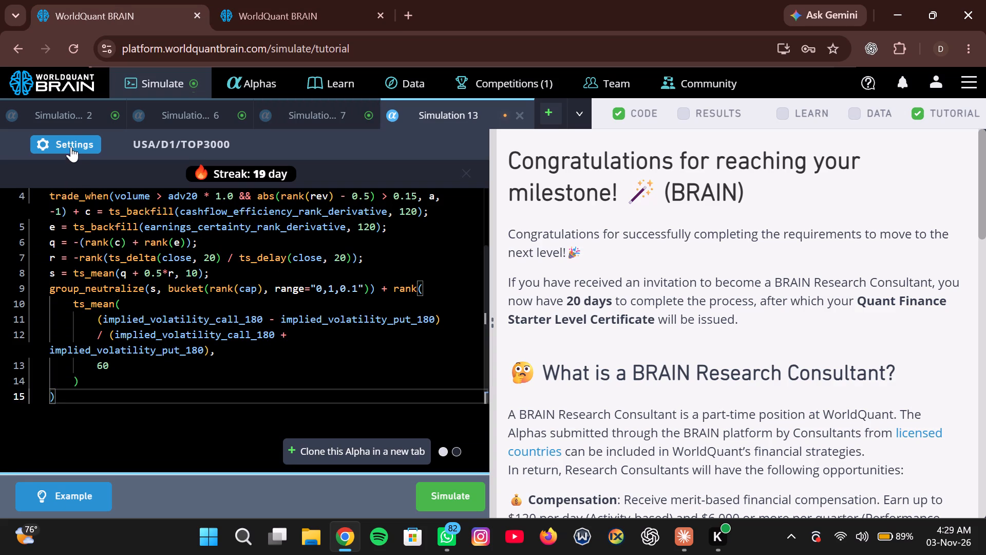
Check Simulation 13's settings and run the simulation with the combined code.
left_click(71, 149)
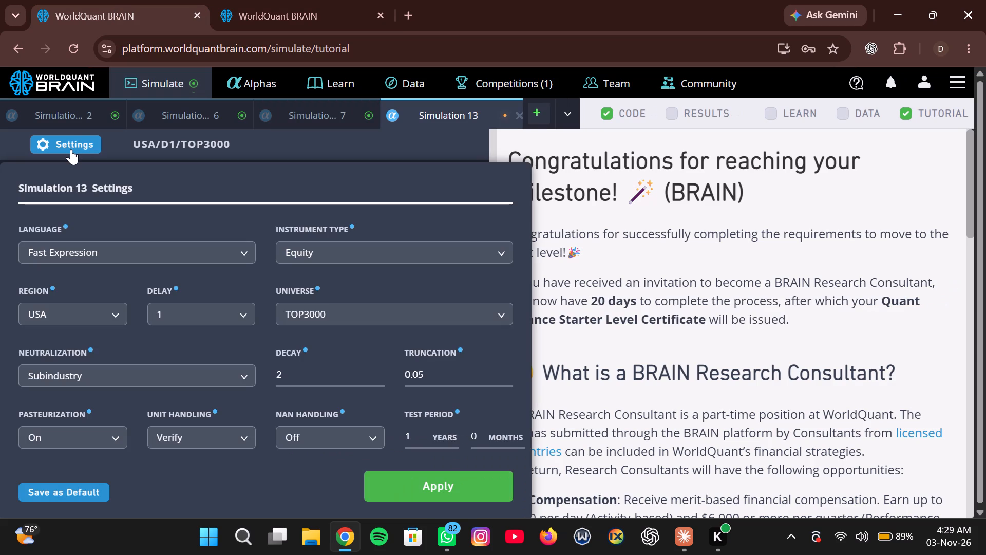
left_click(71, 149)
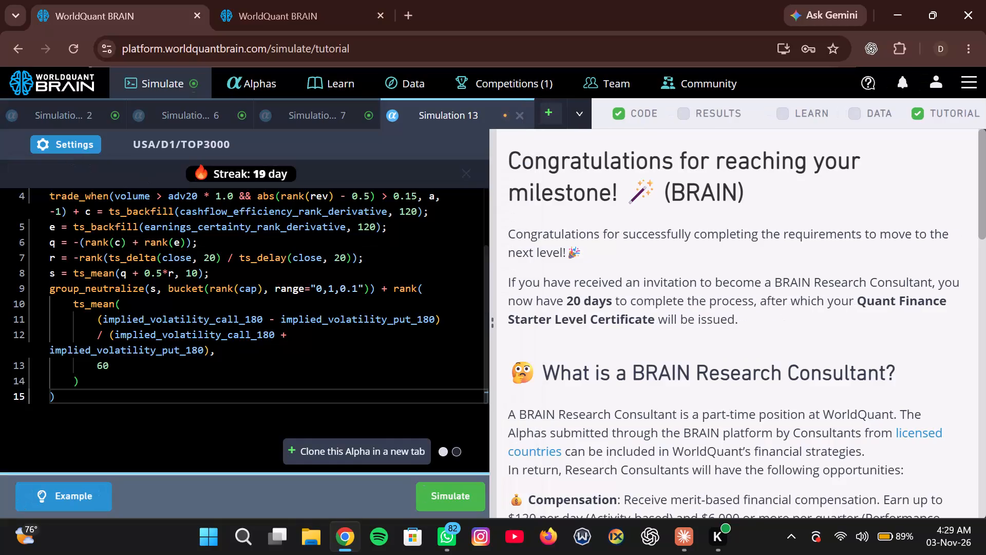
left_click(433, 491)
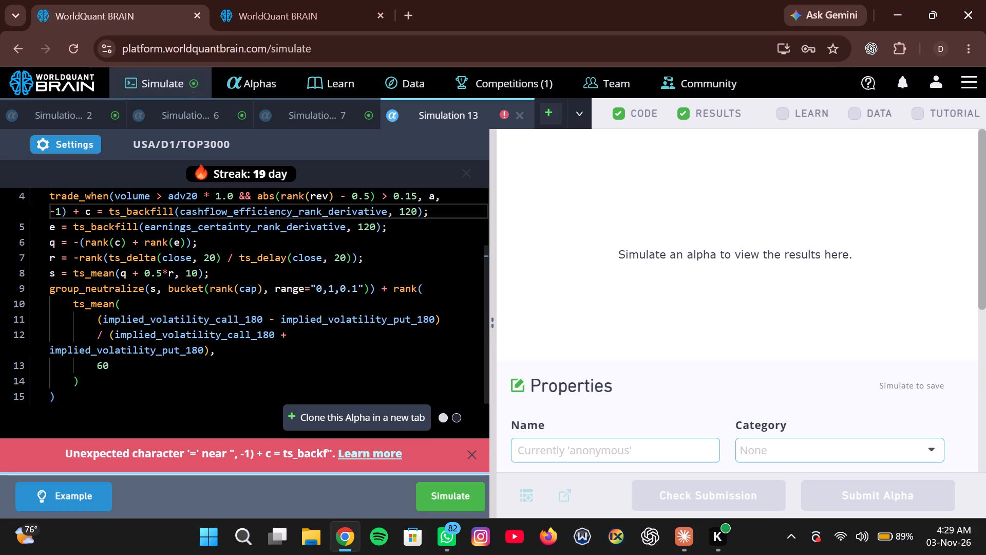
Close Simulation 13, discarding its code, and open a new blank simulation.
scroll(463, 257, "up", 3)
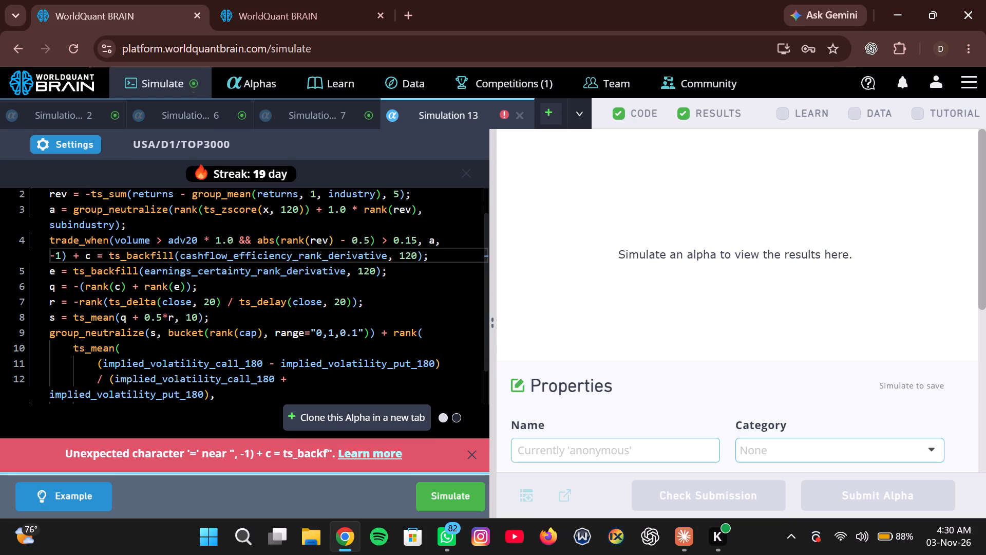
left_click(521, 119)
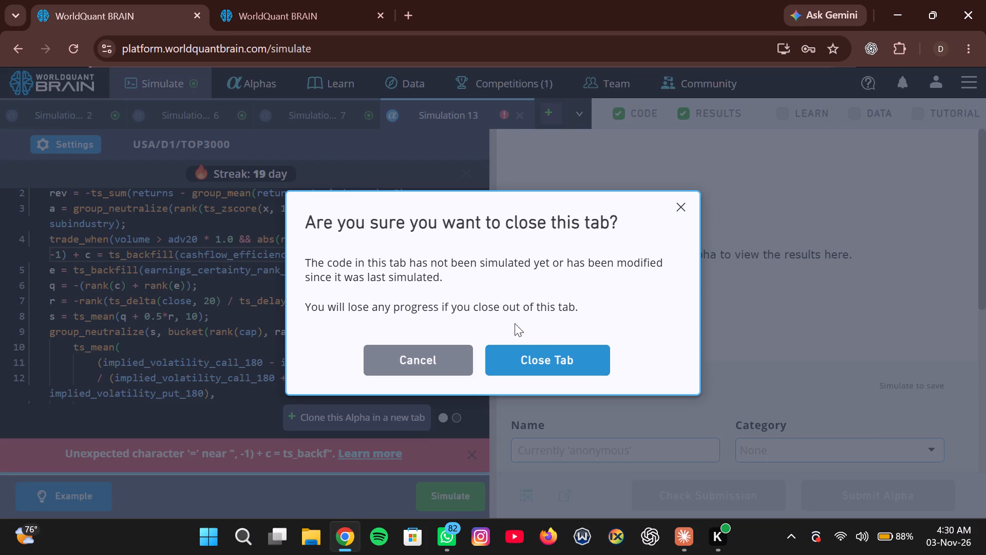
left_click(543, 360)
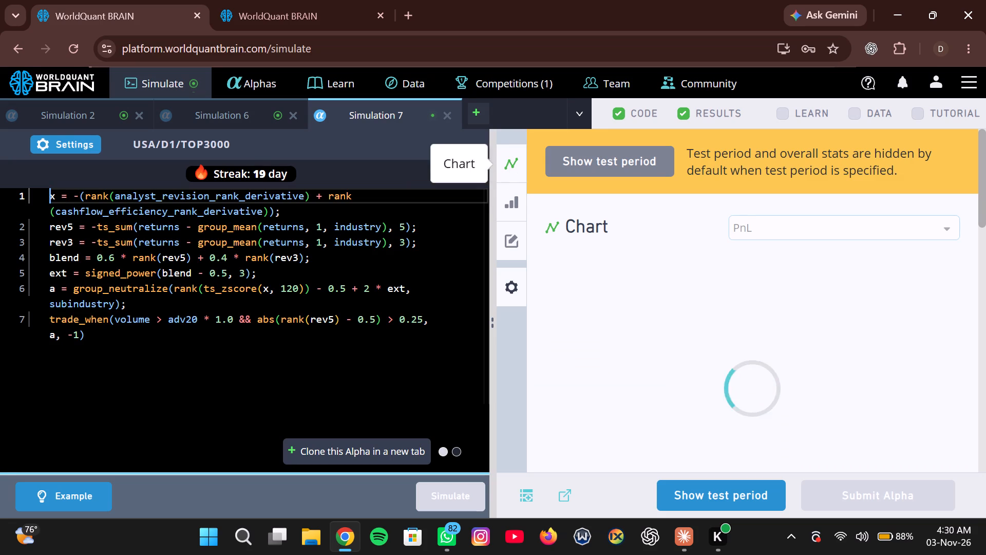
left_click(480, 114)
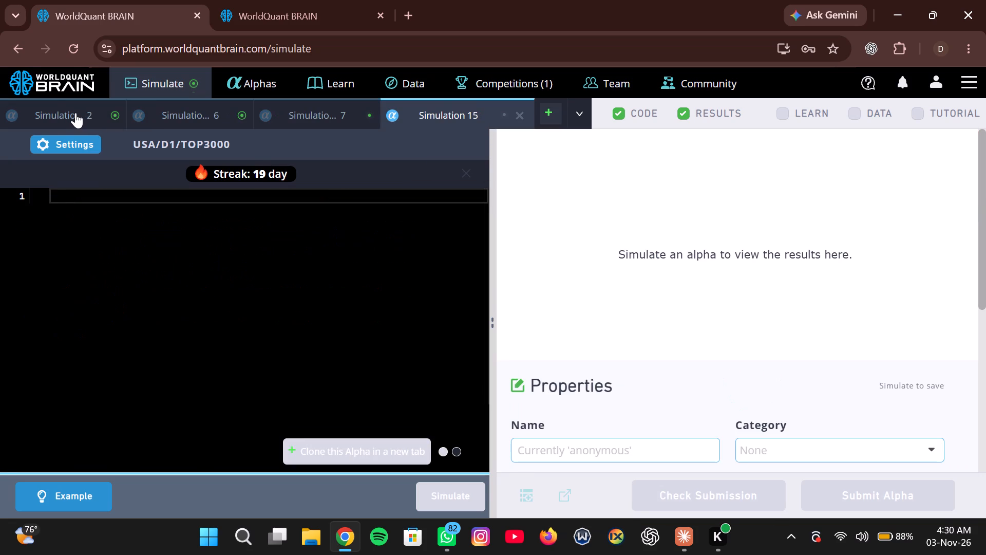
left_click(75, 113)
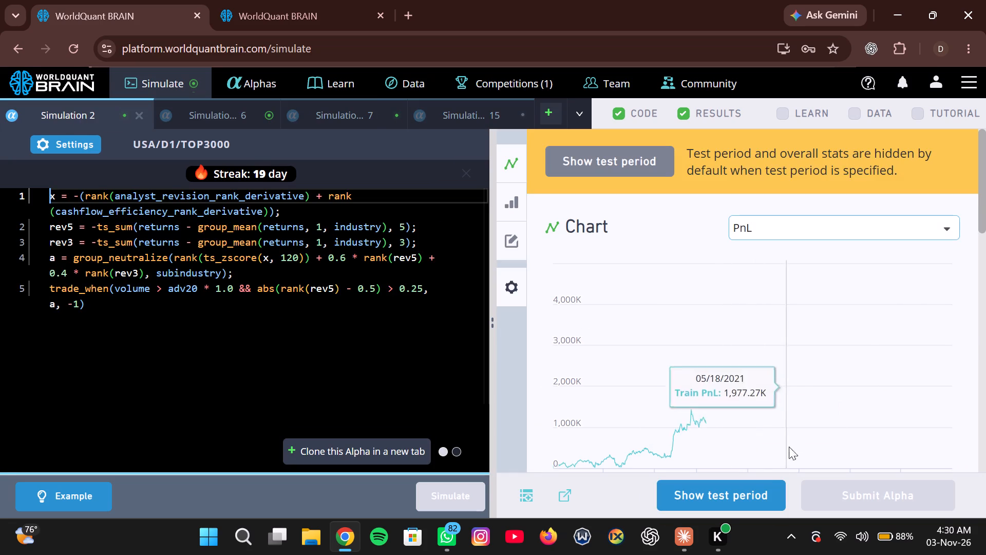
left_click(752, 493)
left_click(752, 493)
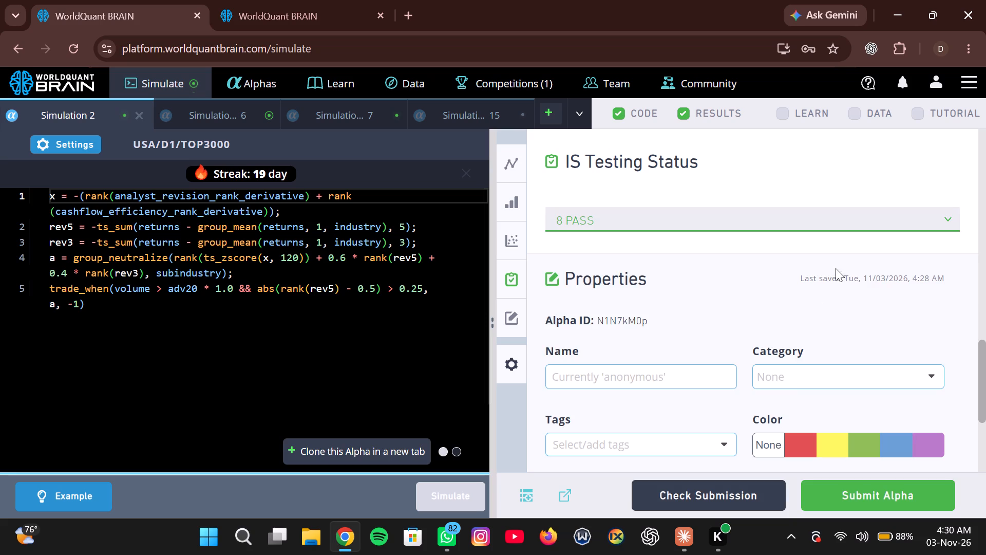
left_click(824, 224)
scroll(824, 224, "up", 4)
scroll(824, 224, "down", 1)
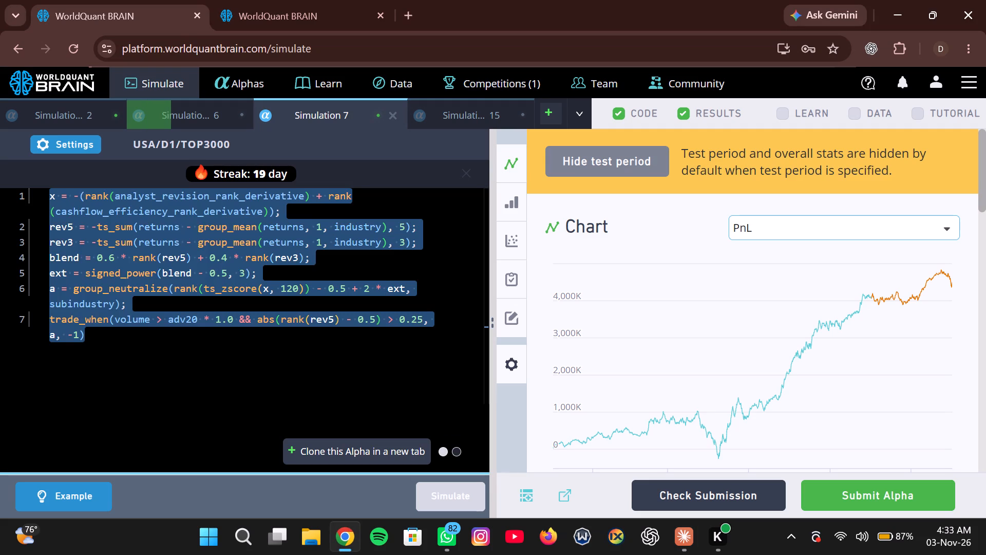
key("BackSpace")
key("ctrl+v")
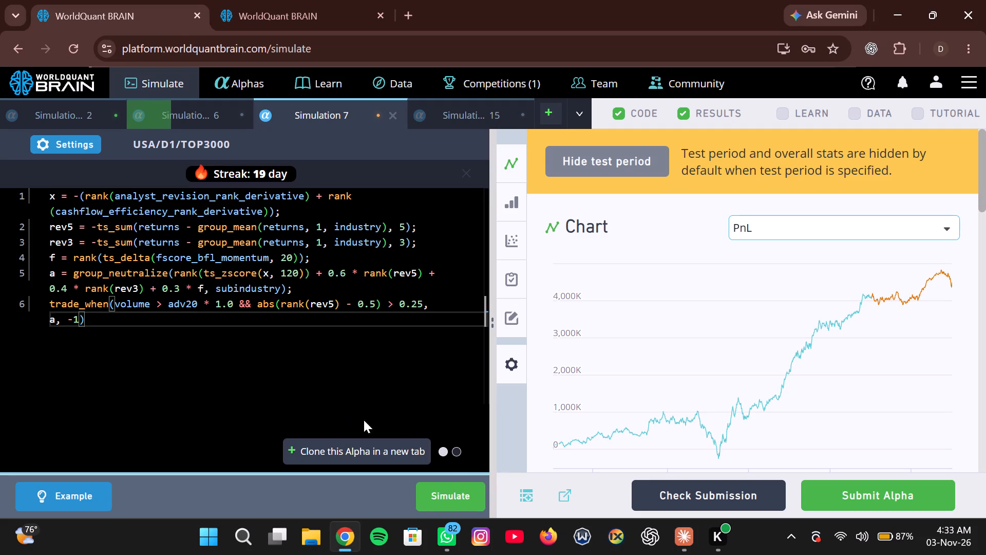
left_click(452, 498)
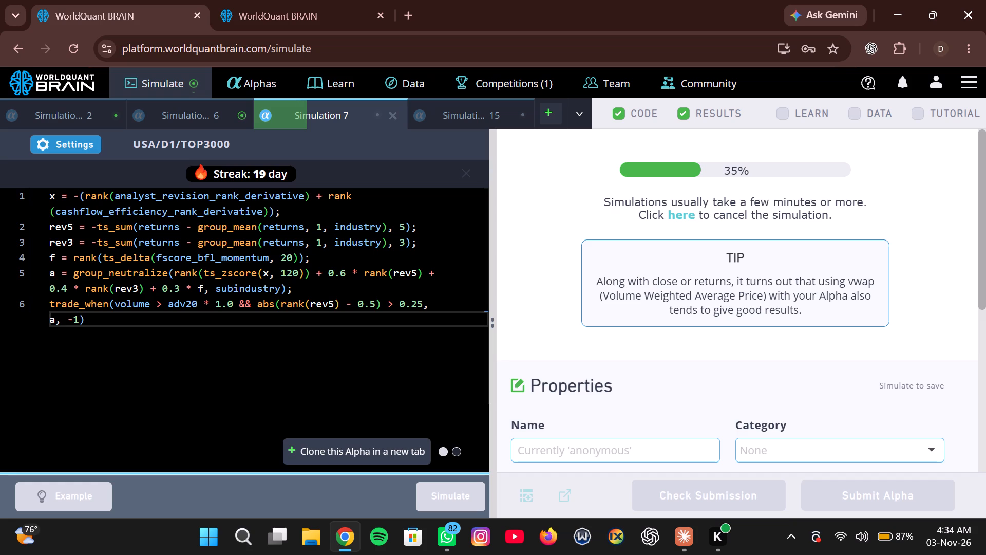
Open Simulation 6 and reveal its test-period results.
left_click(181, 115)
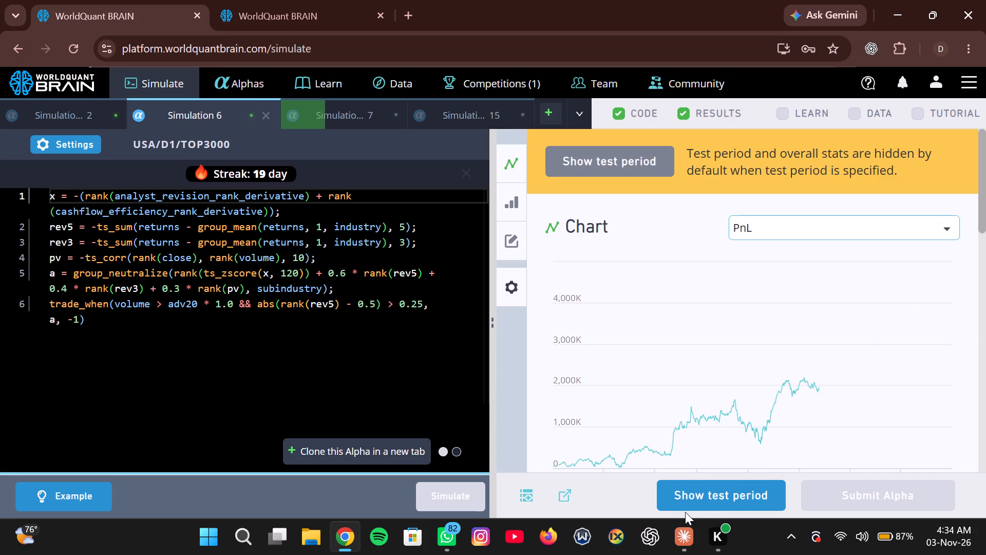
left_click(712, 497)
left_click(712, 497)
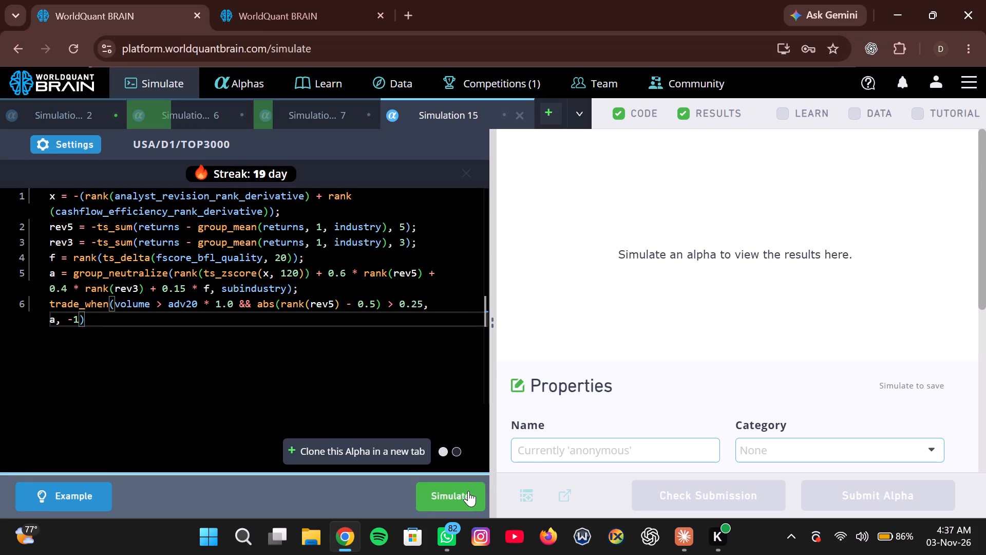
left_click(468, 491)
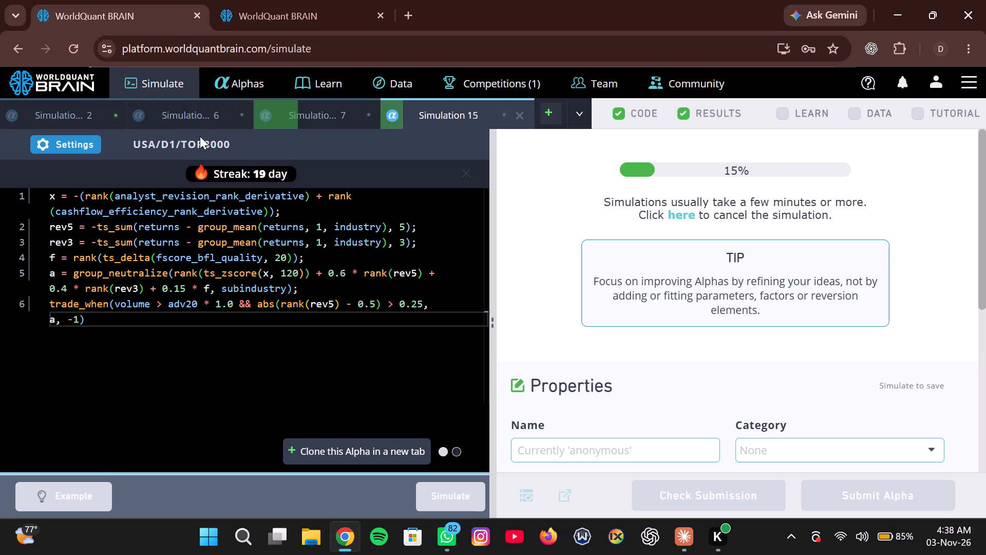
left_click(193, 113)
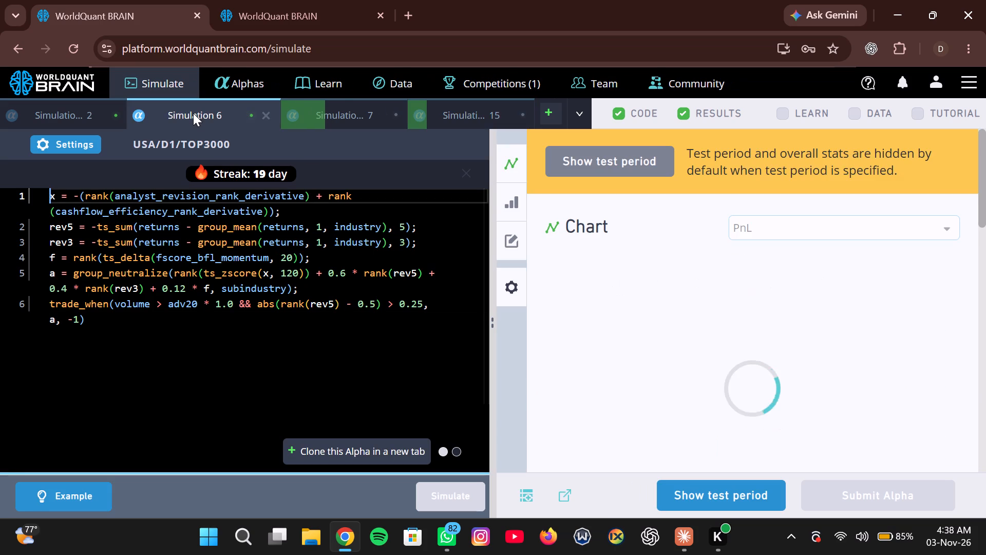
left_click(680, 488)
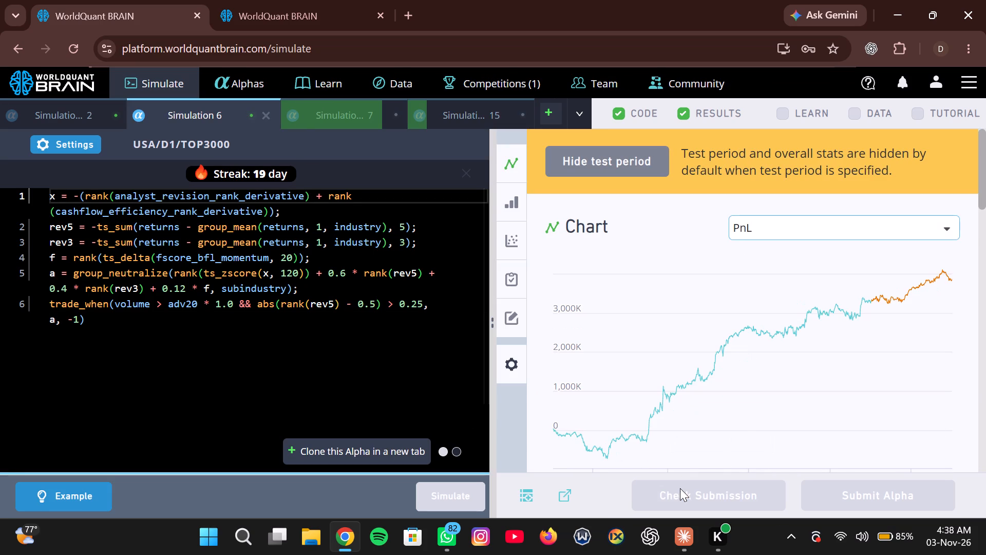
scroll(750, 410, "down", 6)
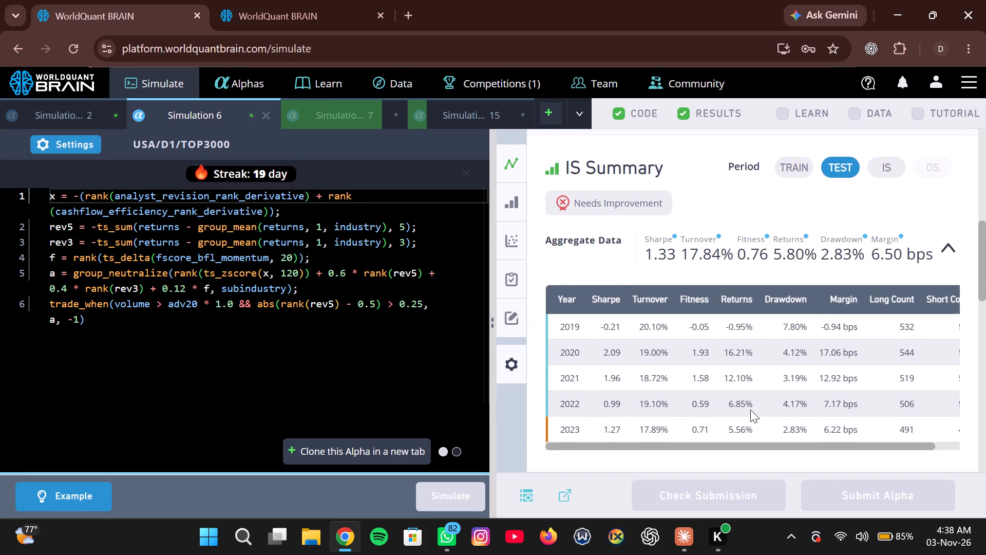
scroll(750, 410, "down", 2)
left_click(821, 244)
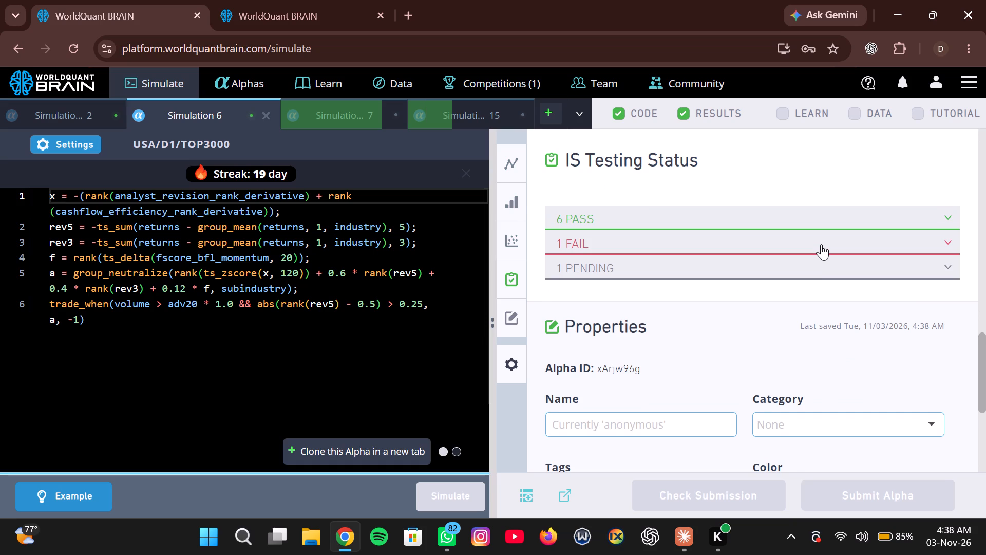
left_click(819, 215)
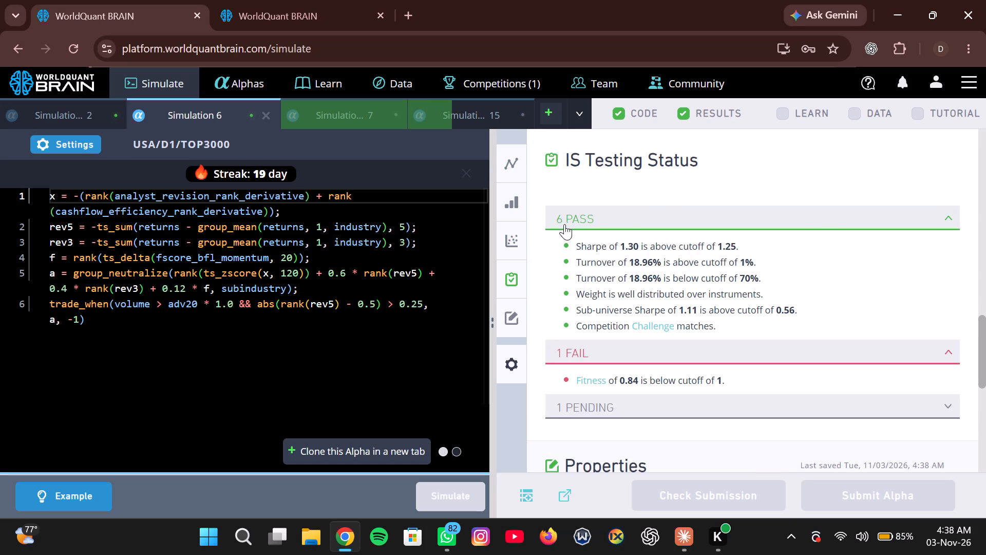
left_click_drag(551, 211, 724, 336)
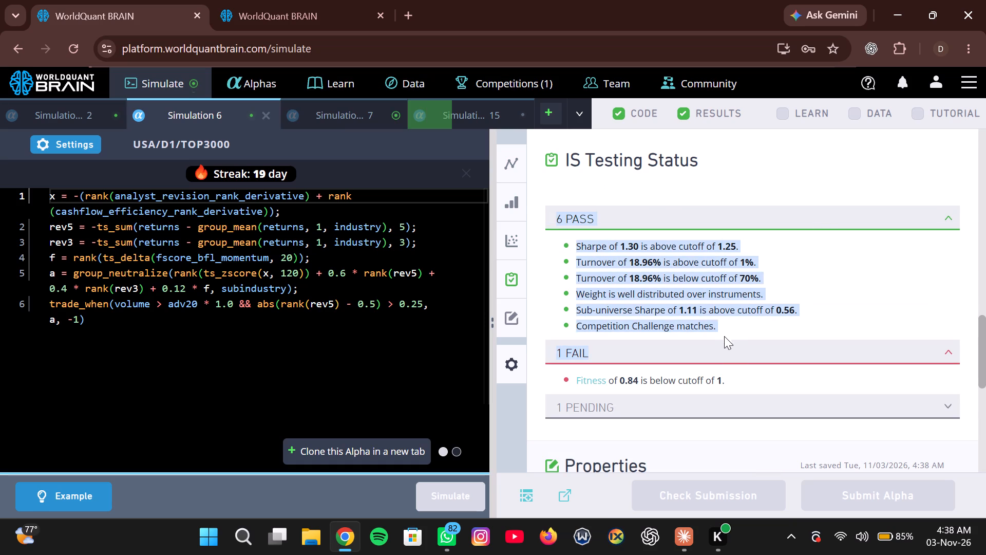
left_click_drag(724, 336, 742, 378)
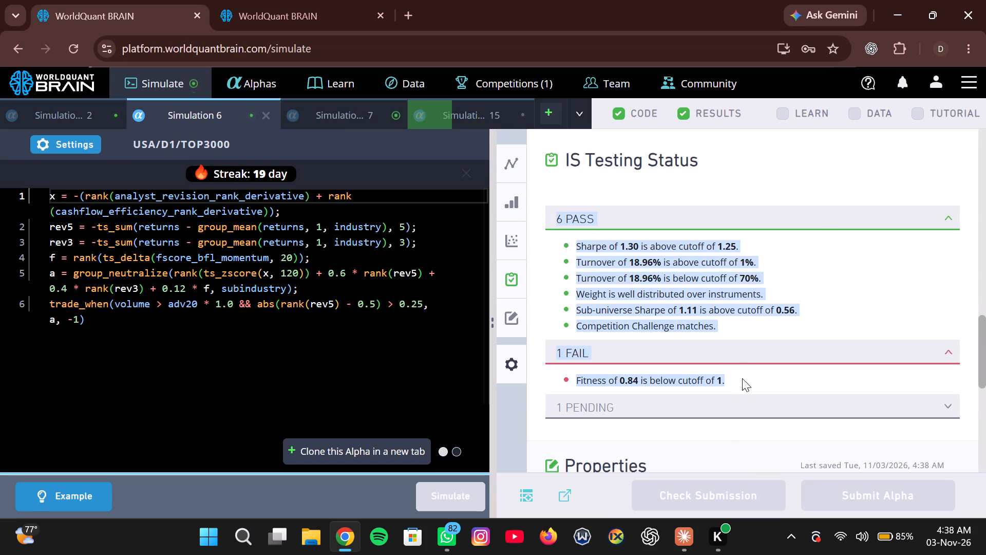
key("ctrl+c")
left_click(686, 539)
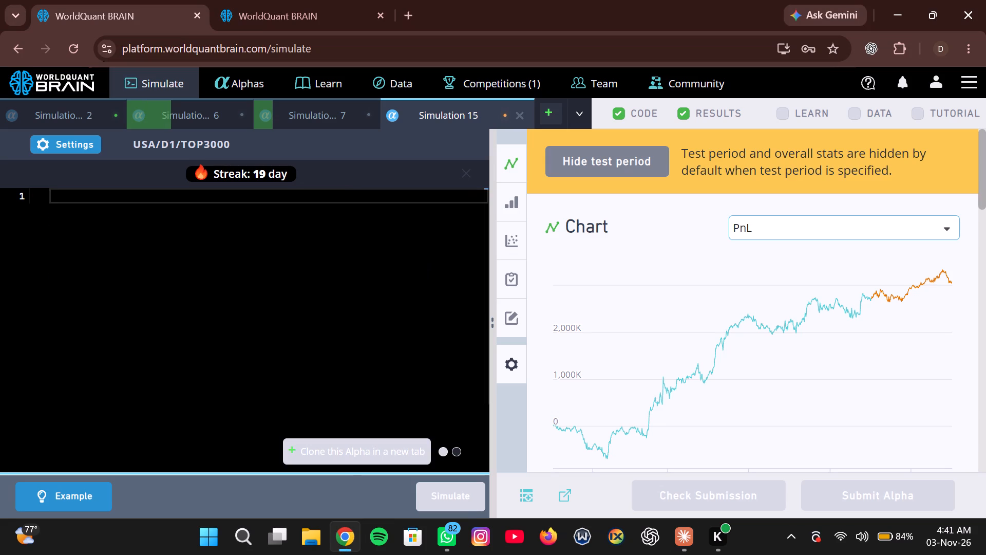
key("ctrl+v")
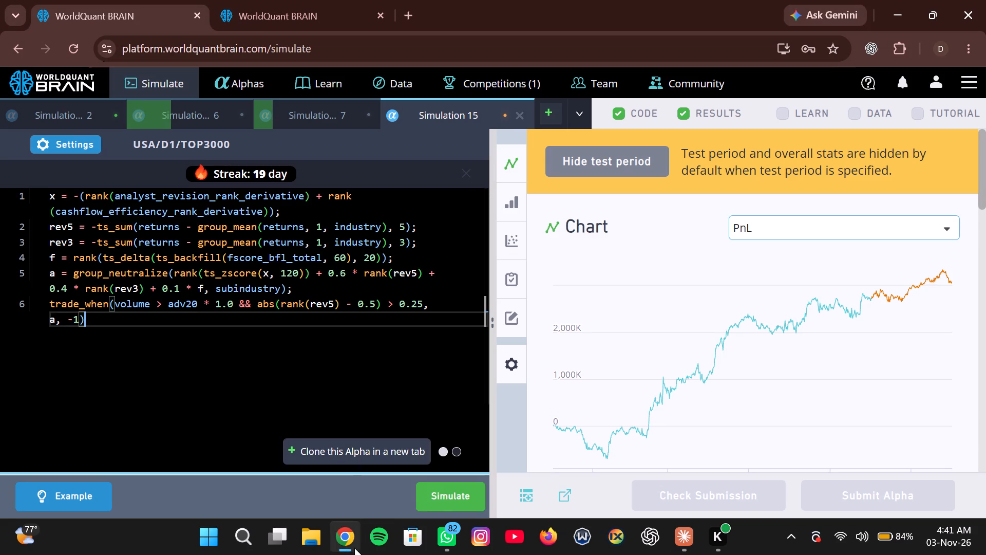
left_click(446, 497)
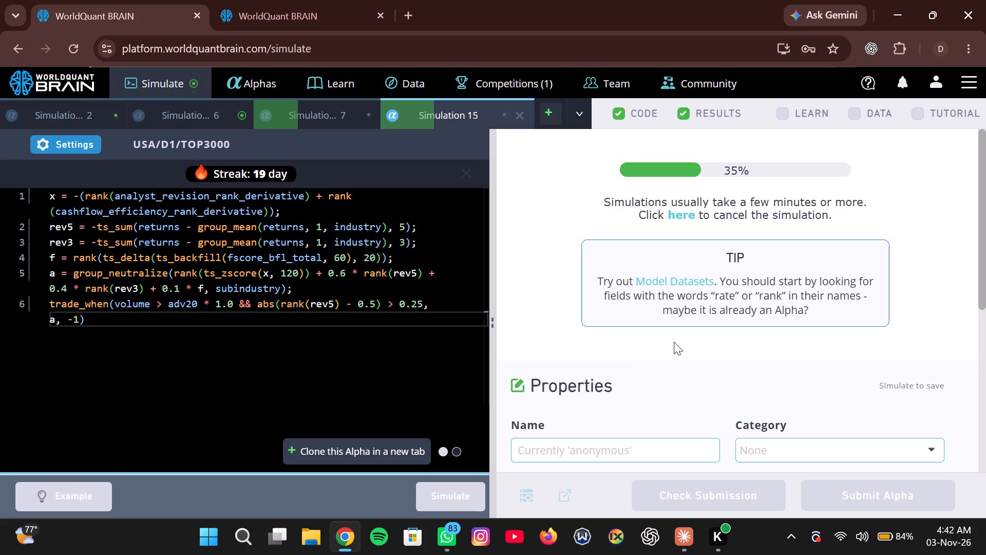
Reveal the test period of Simulation 6 and expand its failed and passed checks under IS Testing Status.
left_click(187, 118)
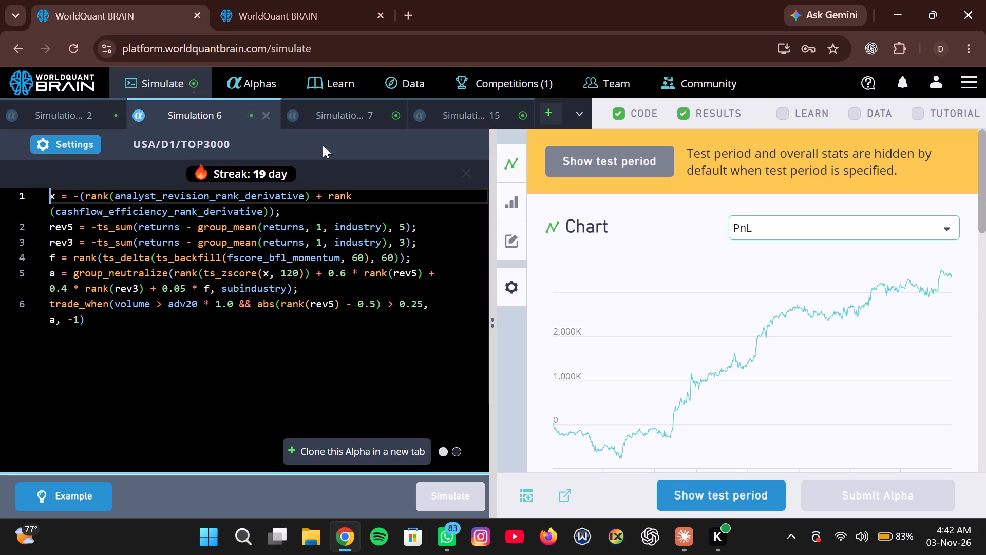
left_click(709, 493)
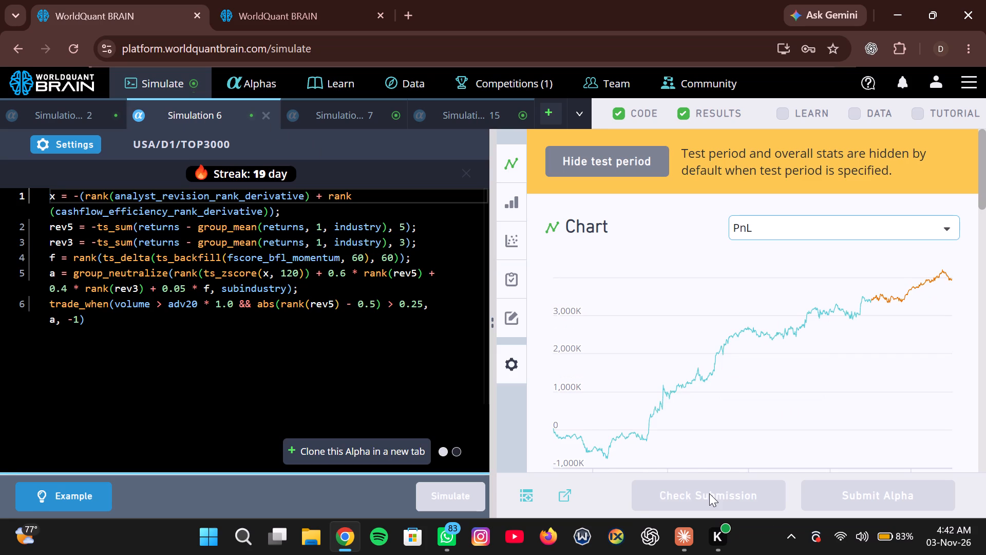
scroll(757, 457, "down", 2)
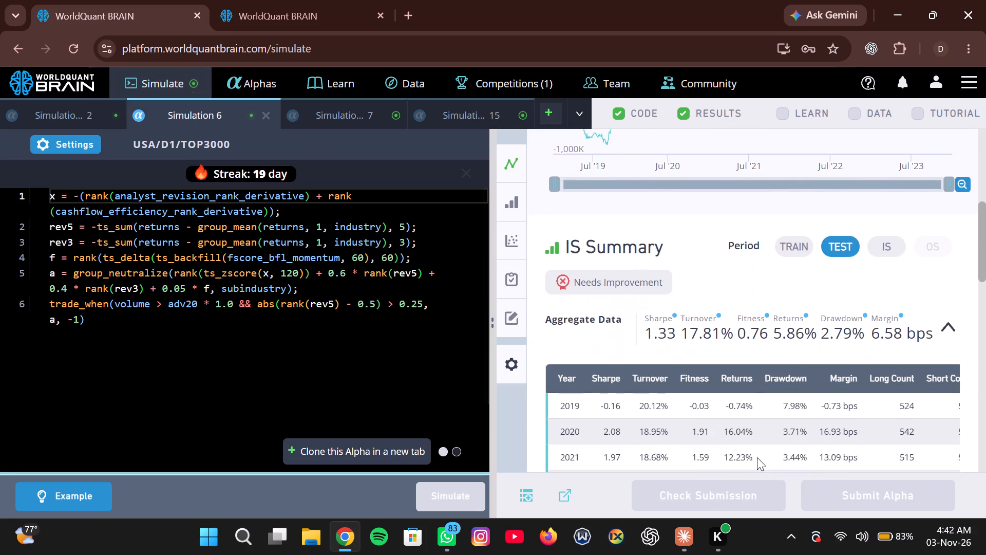
scroll(757, 457, "down", 2)
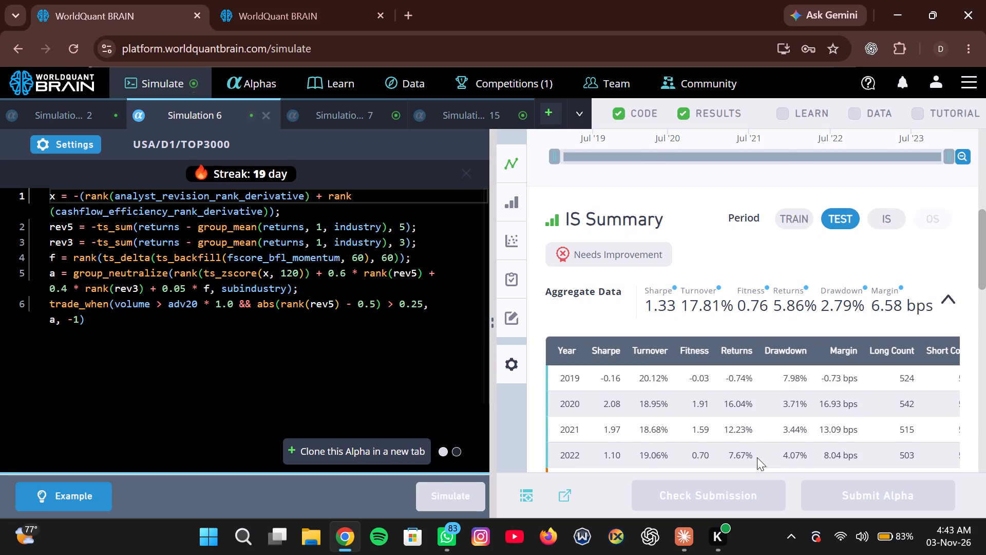
scroll(757, 457, "down", 2)
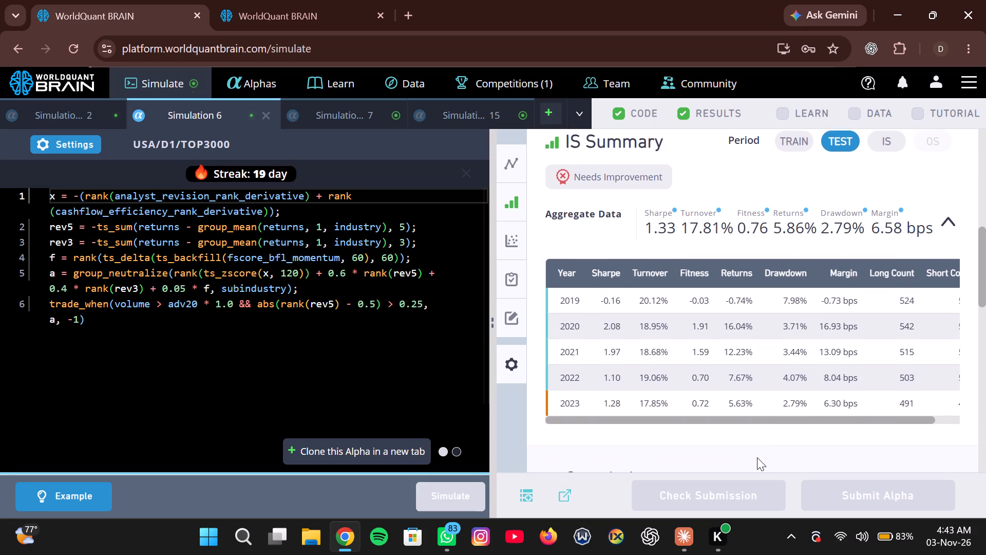
scroll(757, 457, "down", 4)
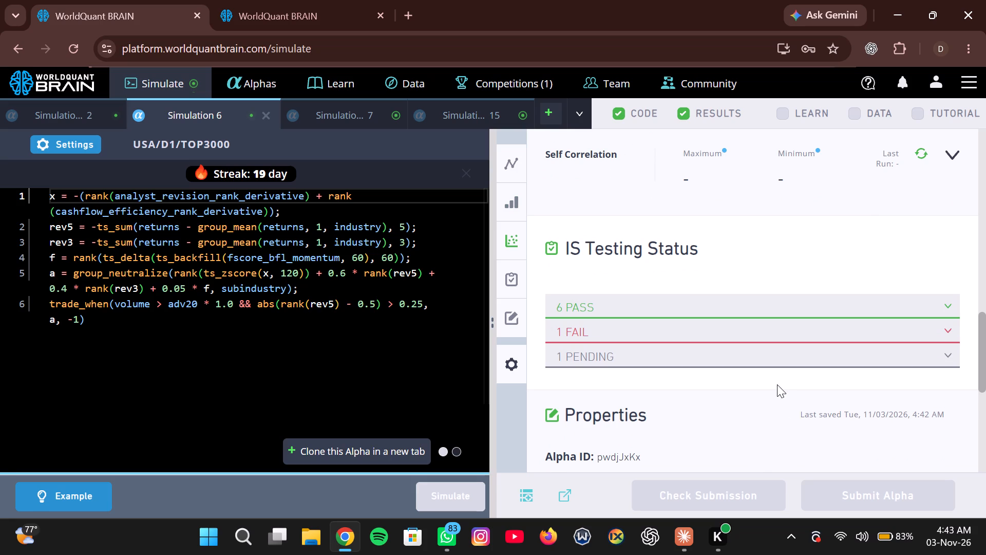
left_click(780, 325)
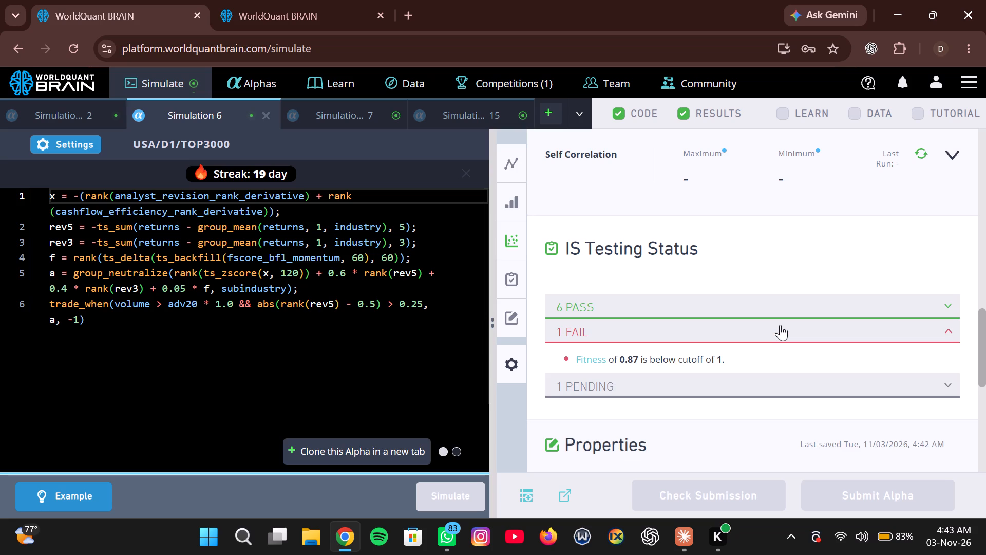
left_click(805, 302)
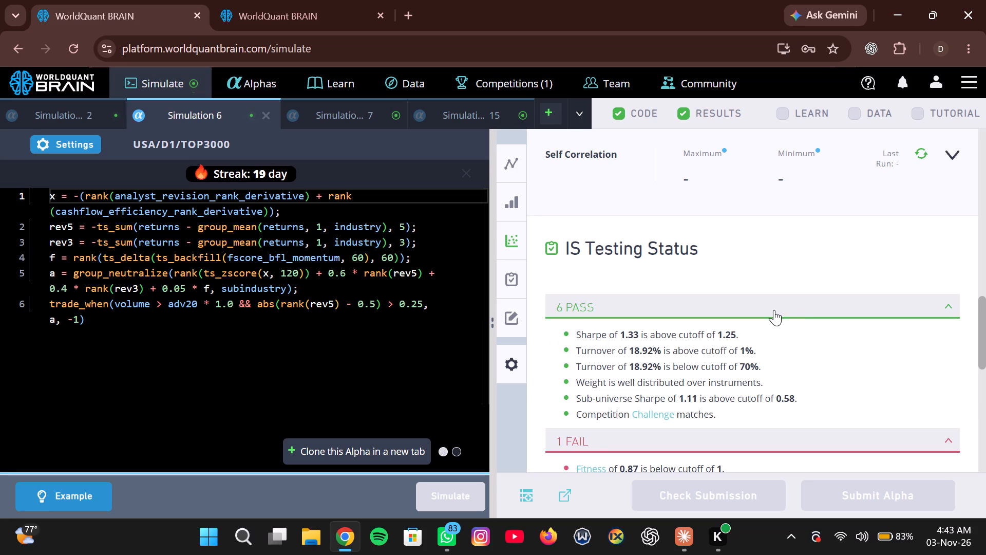
scroll(790, 317, "down", 1)
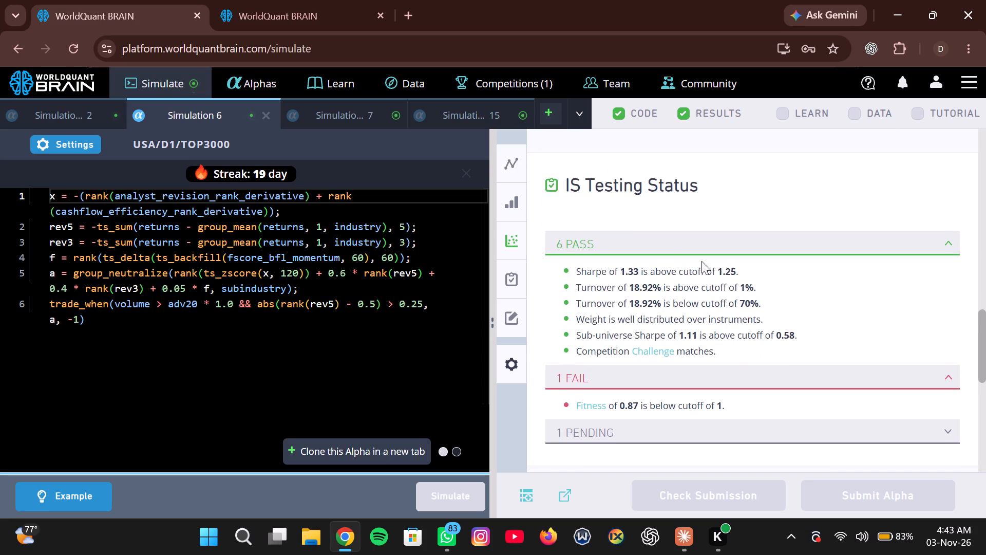
left_click_drag(555, 239, 705, 367)
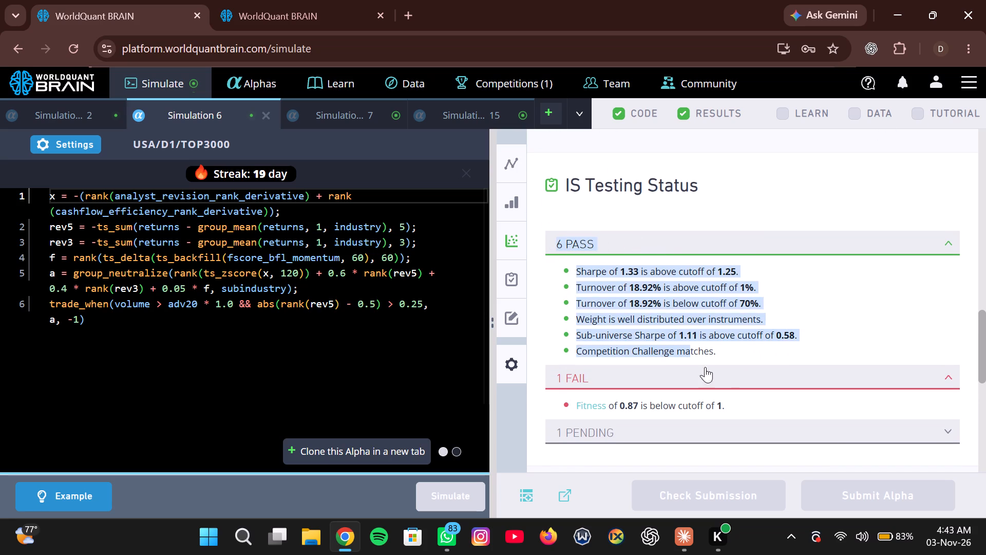
left_click_drag(705, 367, 739, 407)
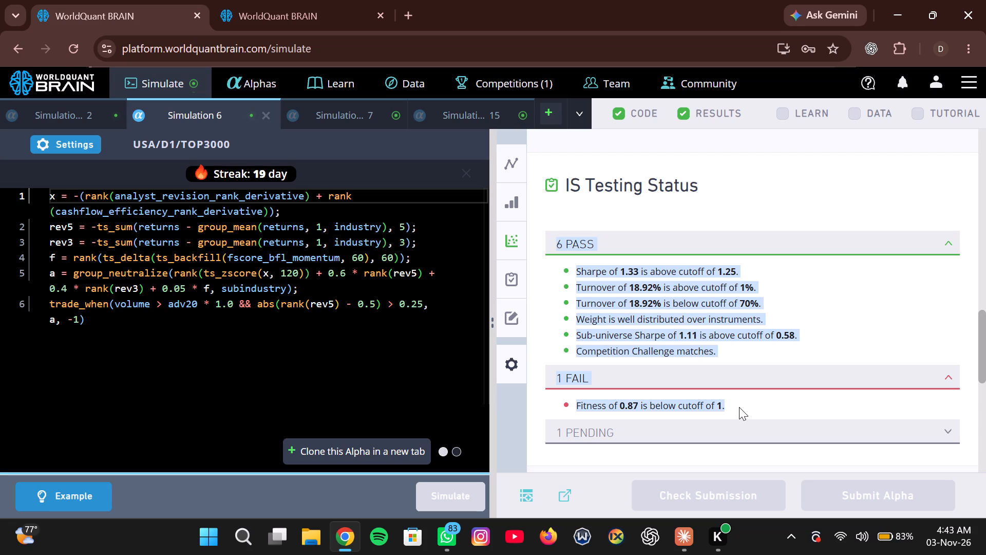
key("ctrl+c")
left_click(690, 525)
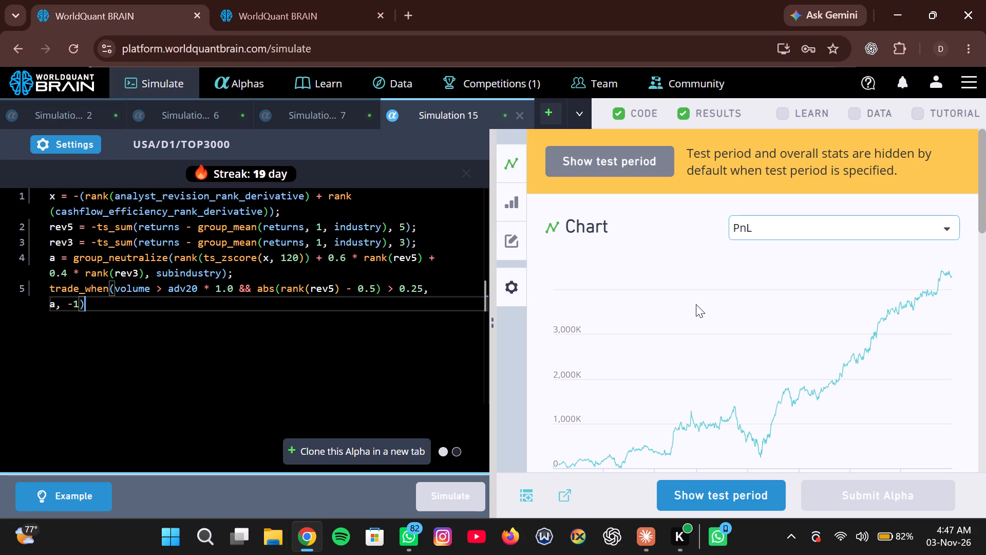
left_click(724, 492)
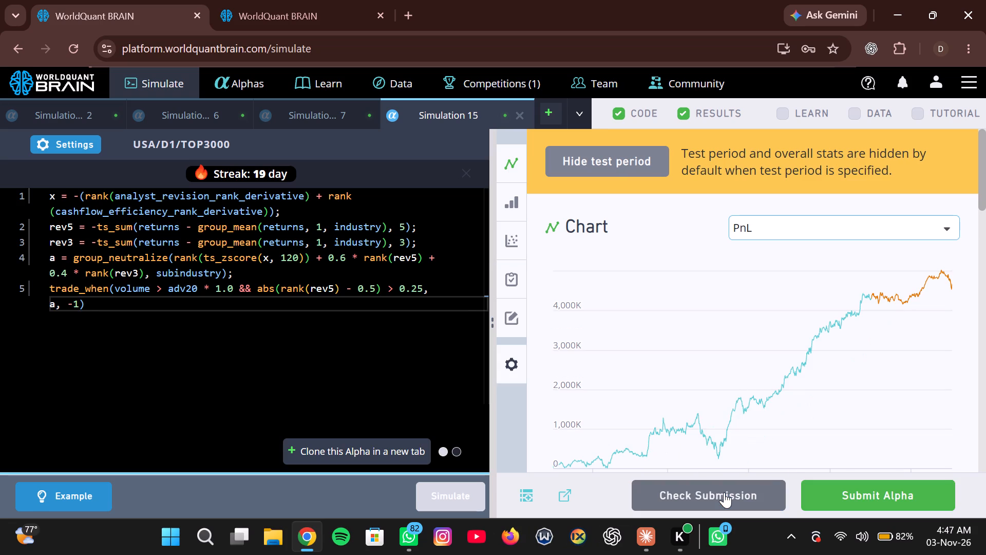
left_click(724, 492)
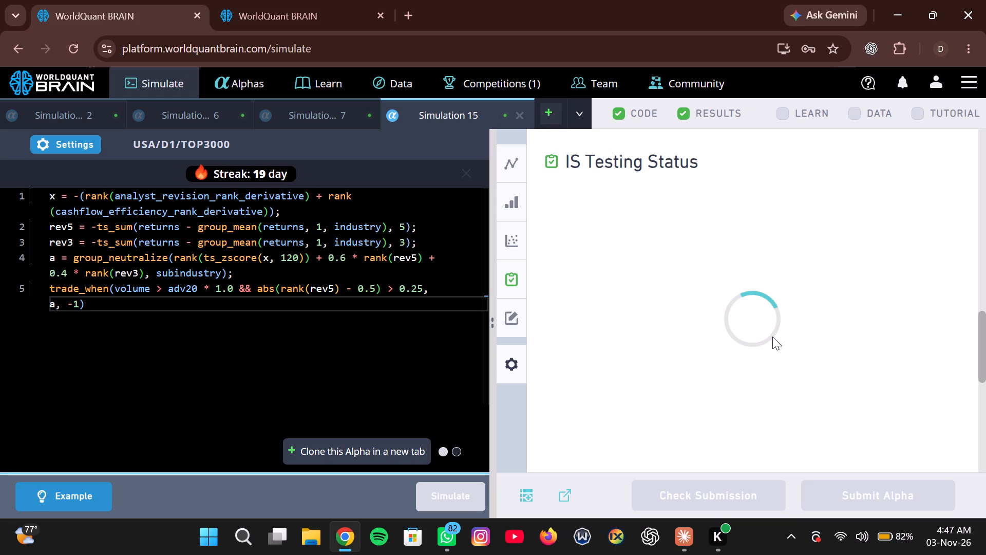
left_click(821, 227)
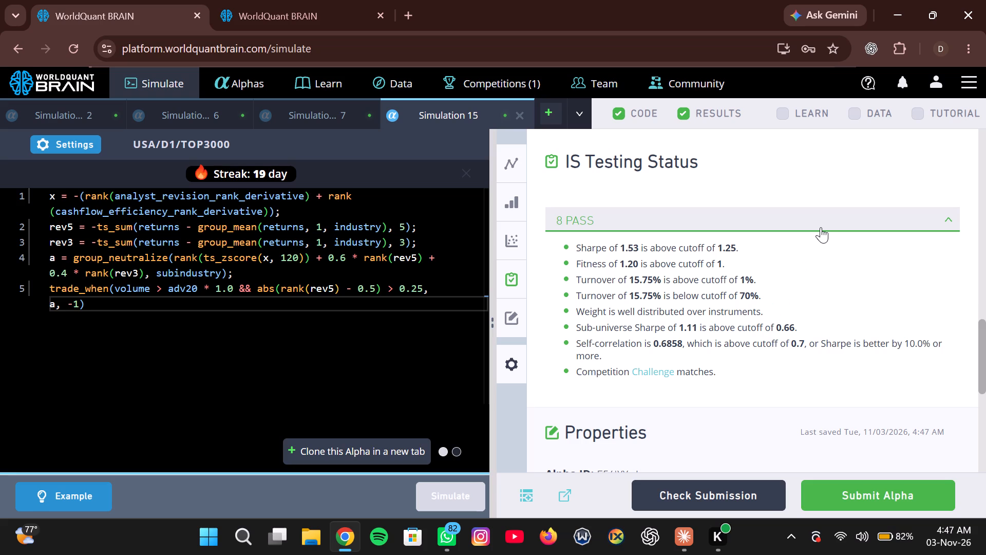
left_click(821, 227)
Compare Simulation 15's test-period Aggregate Data and yearly figures with those of Simulation 2.
scroll(821, 227, "up", 4)
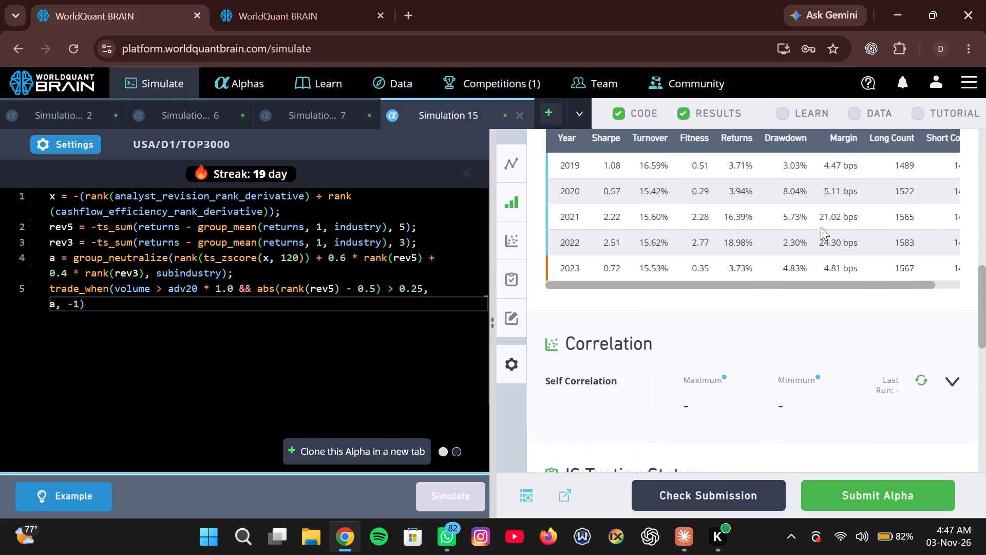
scroll(821, 227, "up", 2)
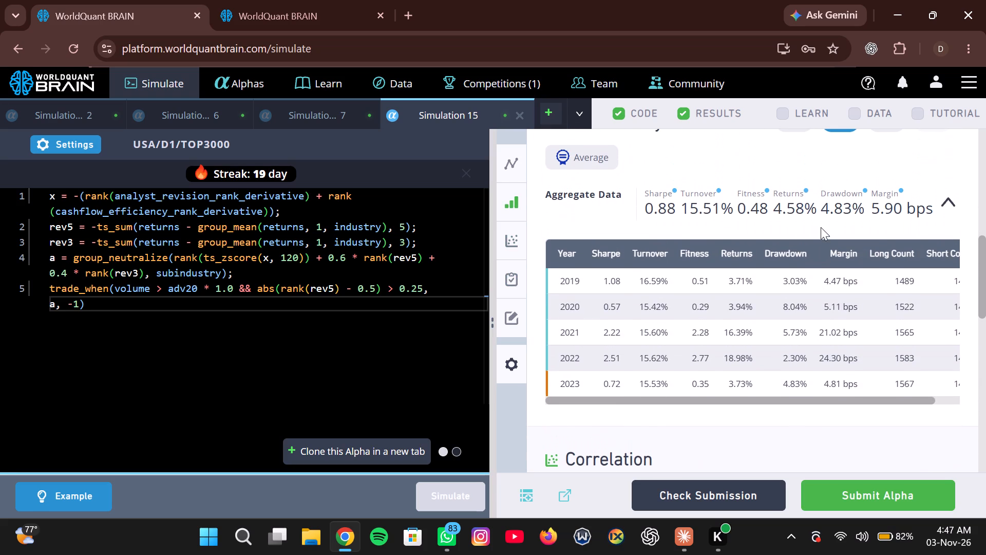
scroll(821, 227, "up", 1)
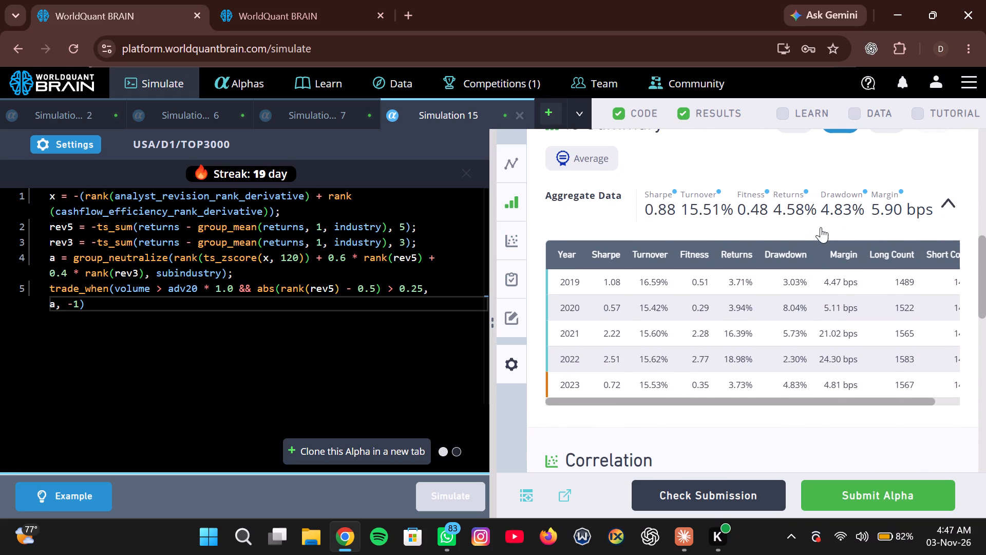
left_click(82, 122)
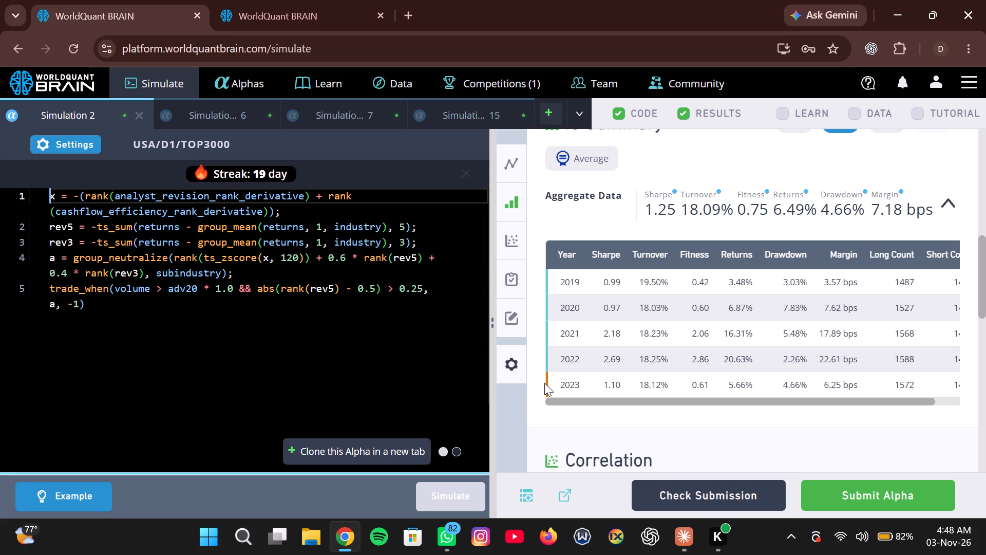
Append "+" and the full code of the open submitted alpha created 10/30/2026 to the end of Simulation 2's expression.
left_click(264, 308)
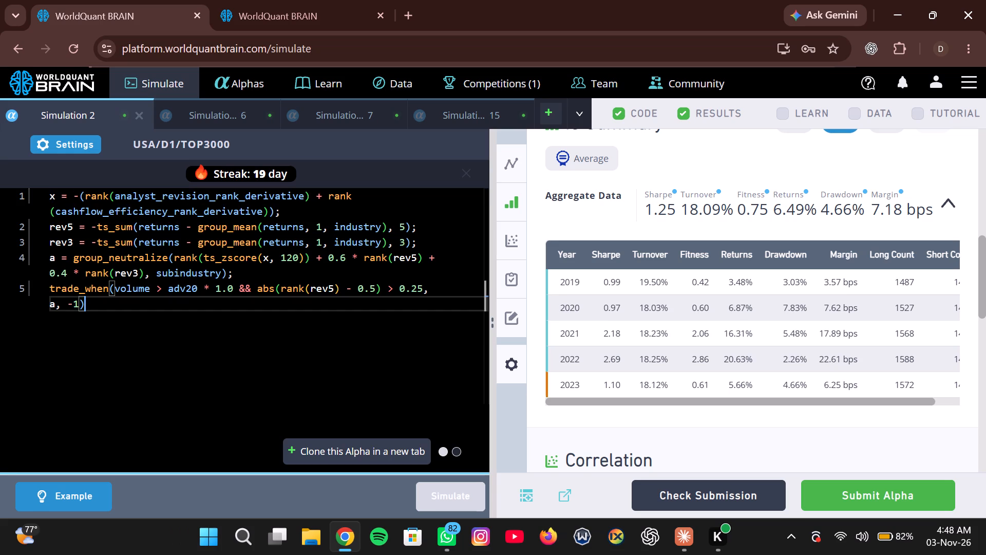
key("space")
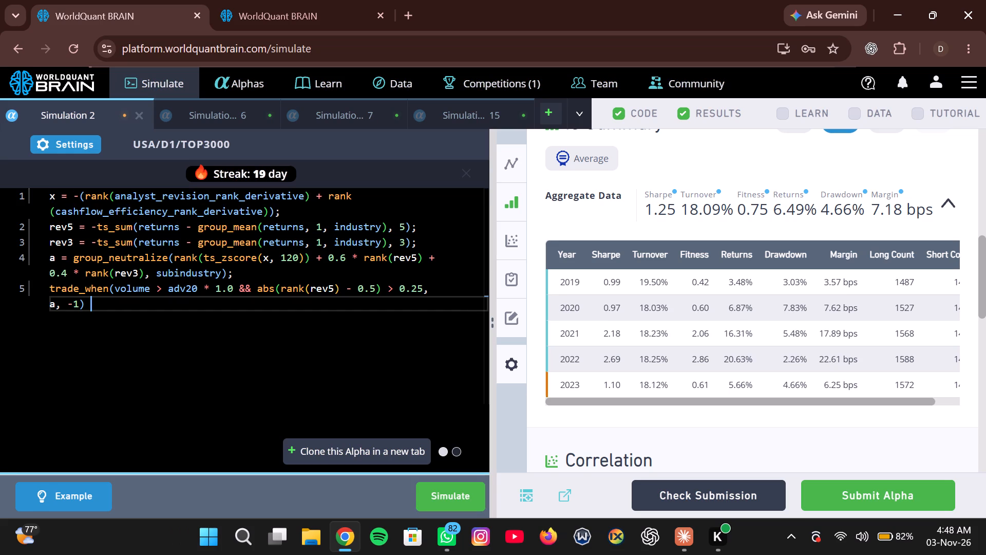
key("shift+plus")
key("space")
left_click(288, 0)
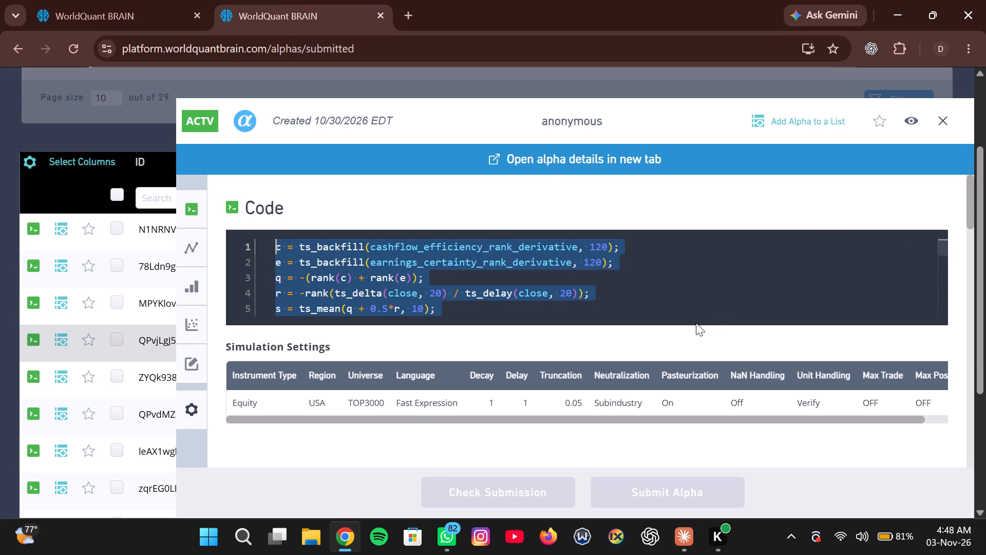
scroll(696, 323, "down", 5)
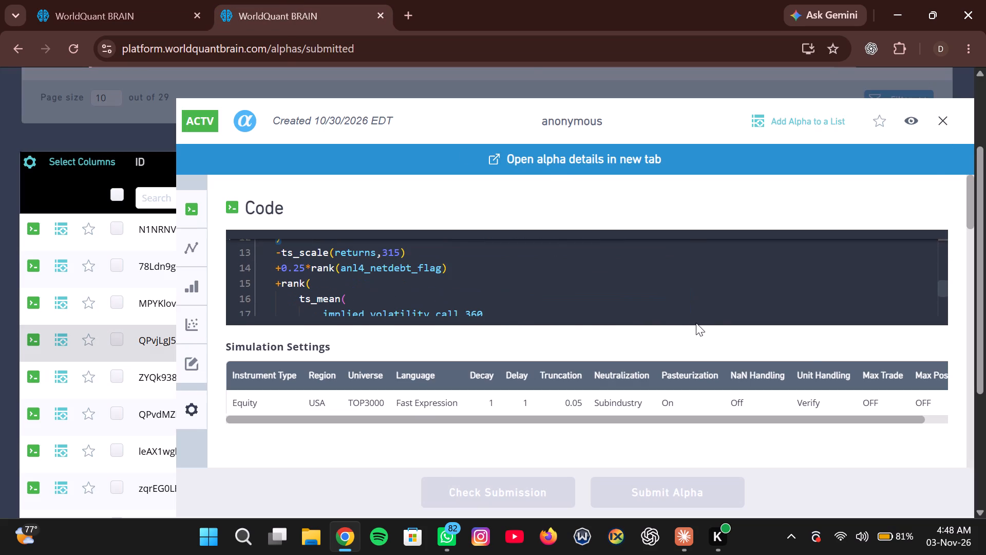
scroll(696, 323, "down", 1)
left_click(480, 290)
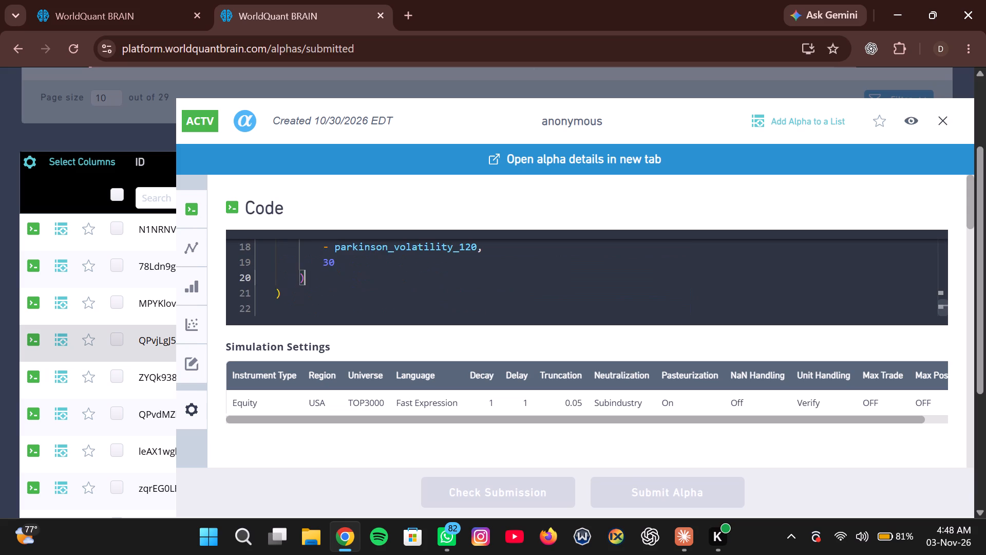
key("ctrl+a")
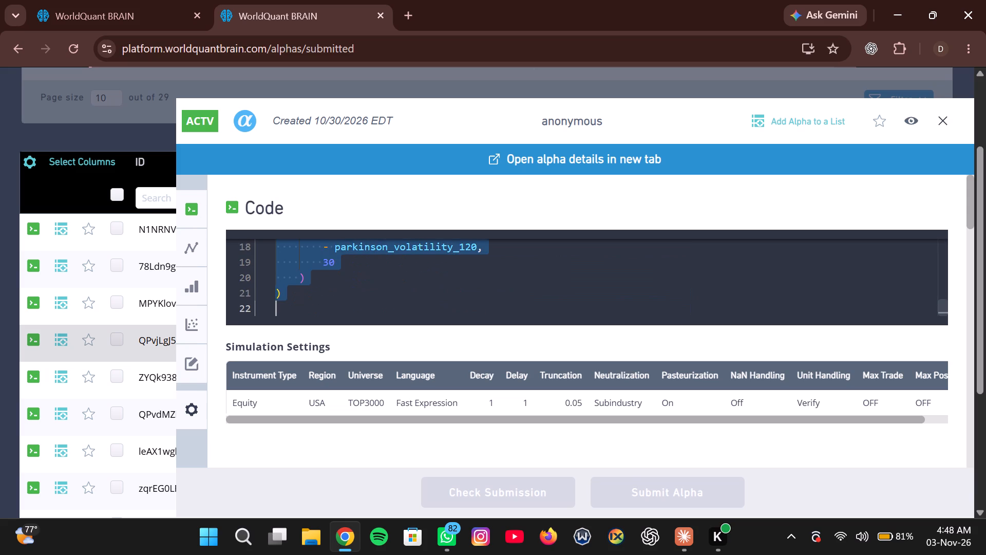
key("ctrl+c")
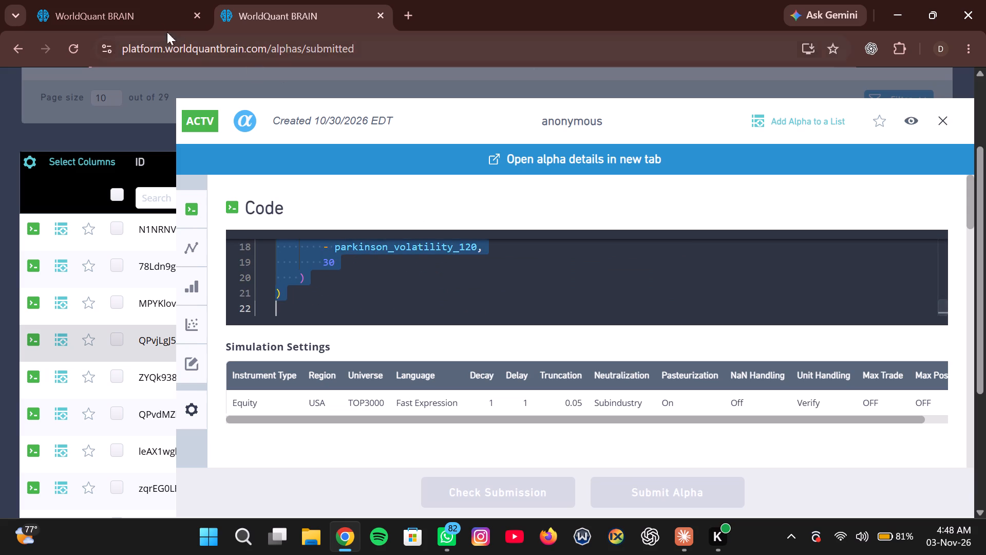
left_click(128, 9)
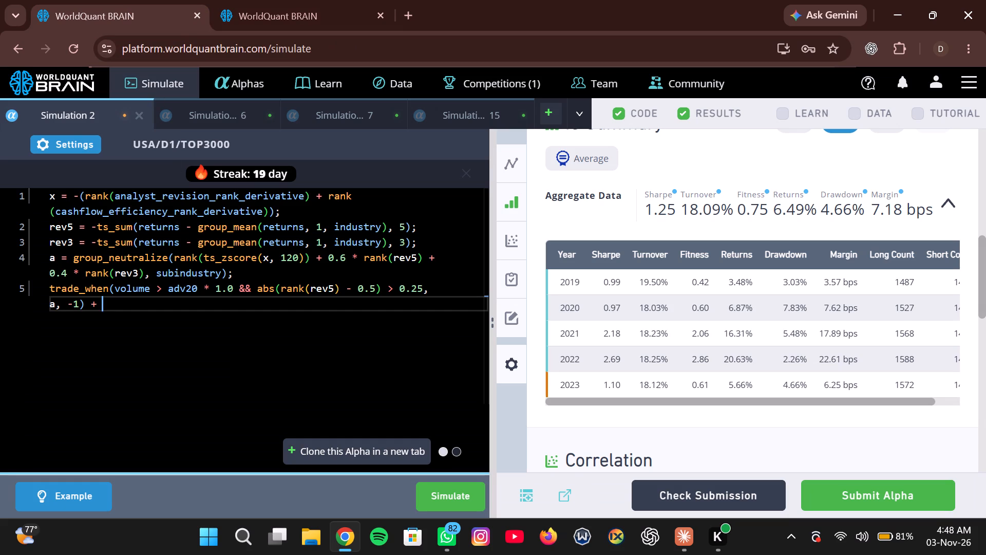
key("ctrl+v")
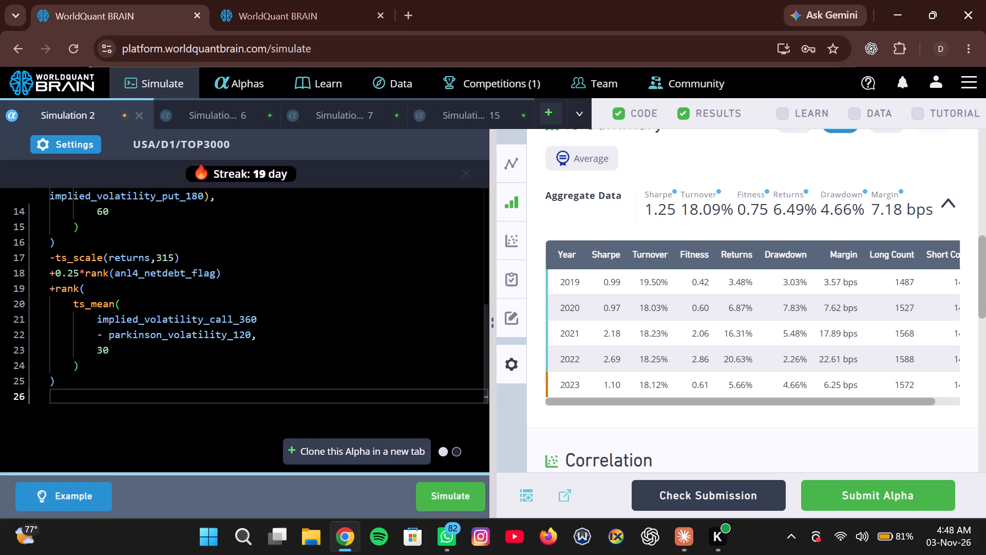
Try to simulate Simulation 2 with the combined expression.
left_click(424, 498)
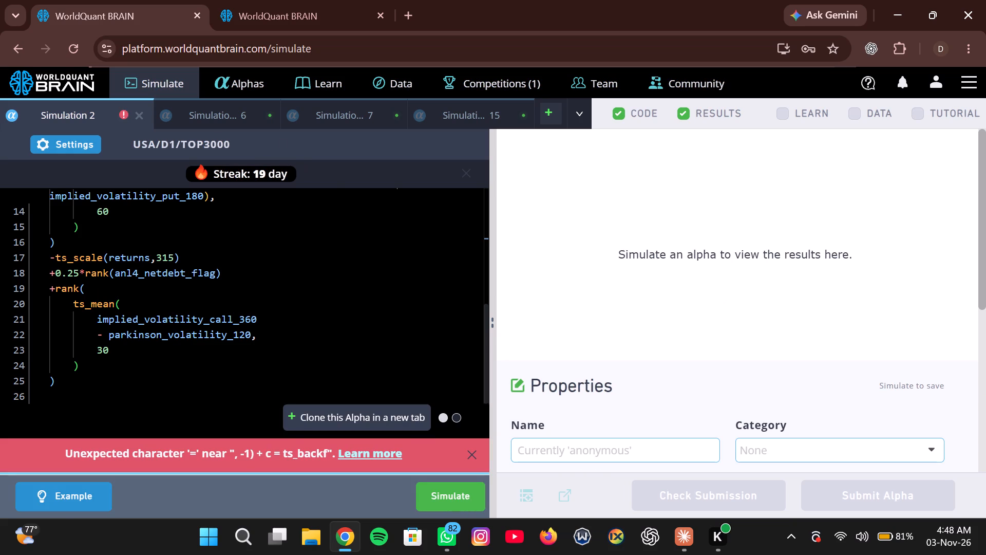
Examine Simulation 2's combined expression from its first line and check it against the submitted alpha's original code.
scroll(272, 332, "up", 4)
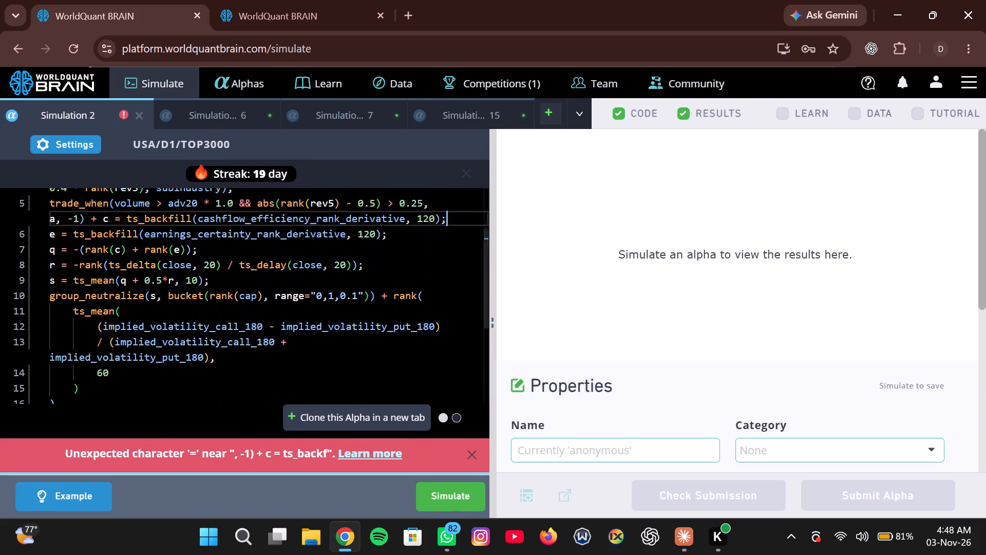
scroll(272, 332, "up", 2)
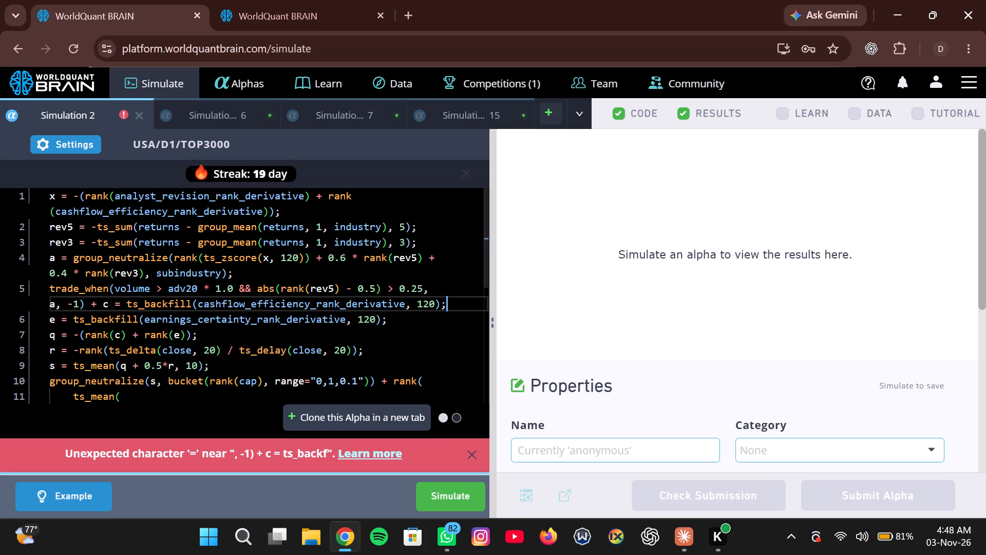
left_click(282, 13)
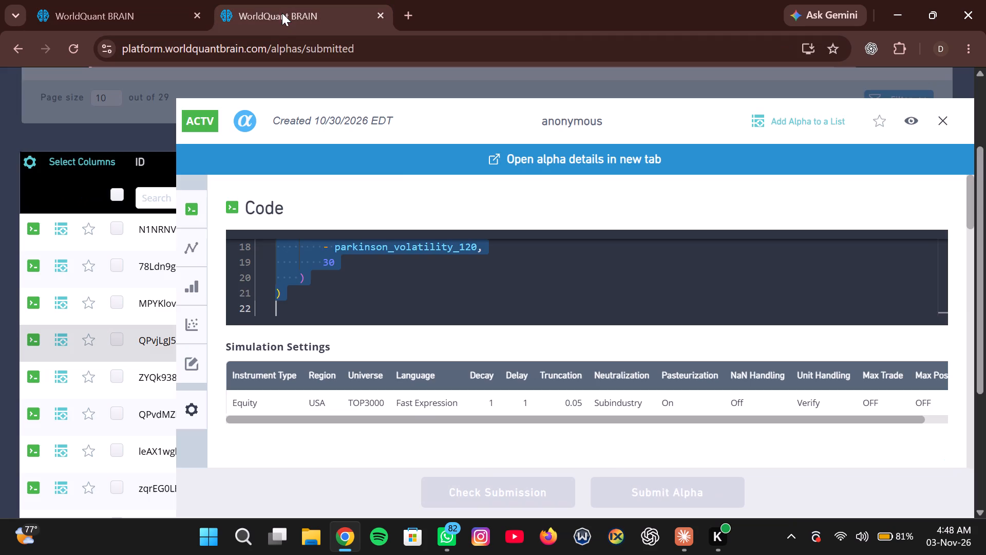
scroll(467, 293, "up", 4)
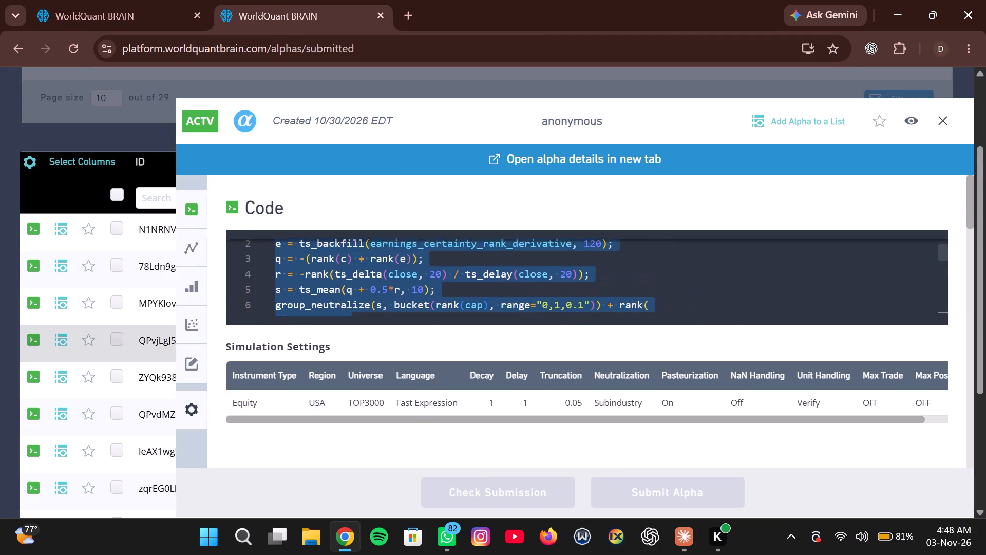
scroll(467, 293, "up", 2)
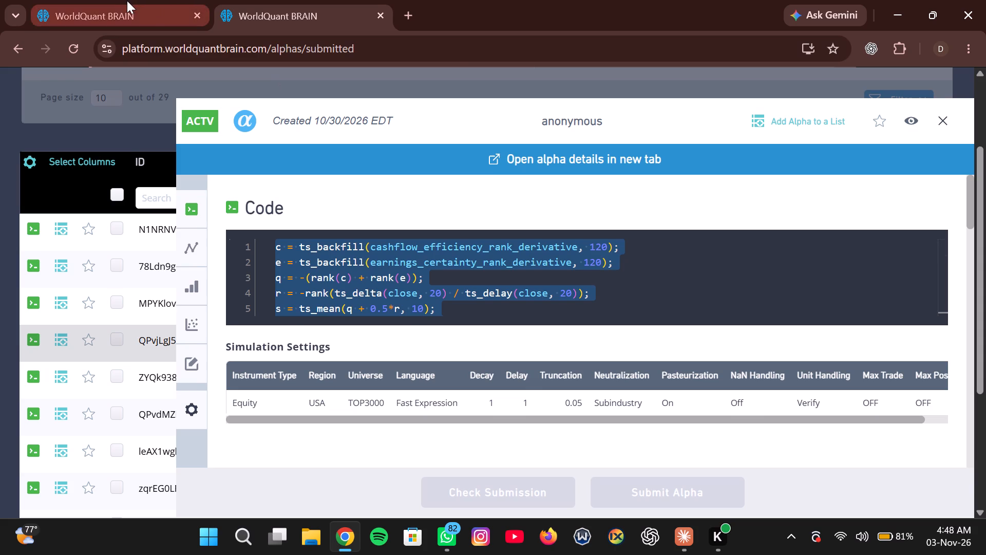
left_click(127, 1)
scroll(194, 205, "up", 1)
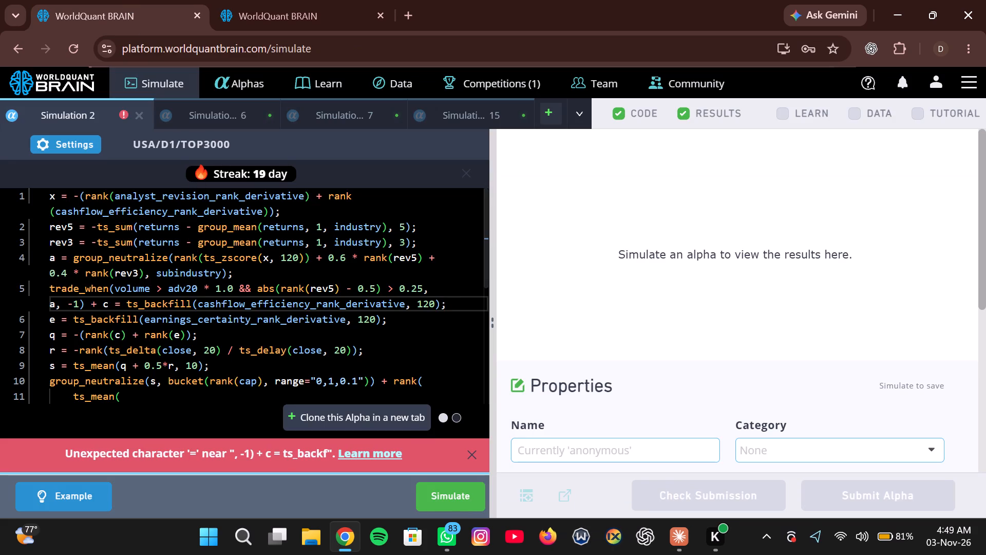
scroll(194, 205, "up", 1)
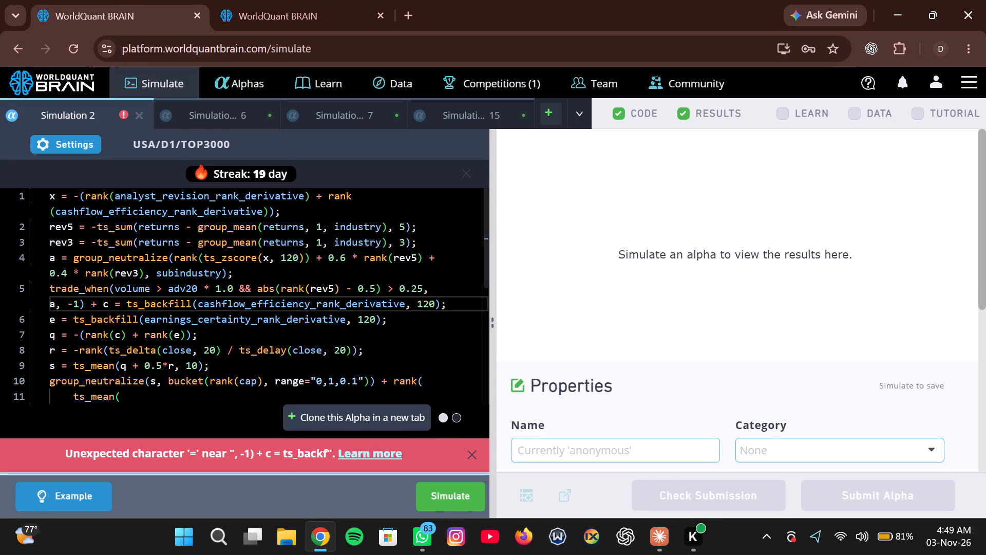
Delete the appended submitted-alpha code from Simulation 2, keeping the original expression and its trailing "+".
left_click(102, 300)
left_click_drag(102, 300, 157, 408)
key("BackSpace")
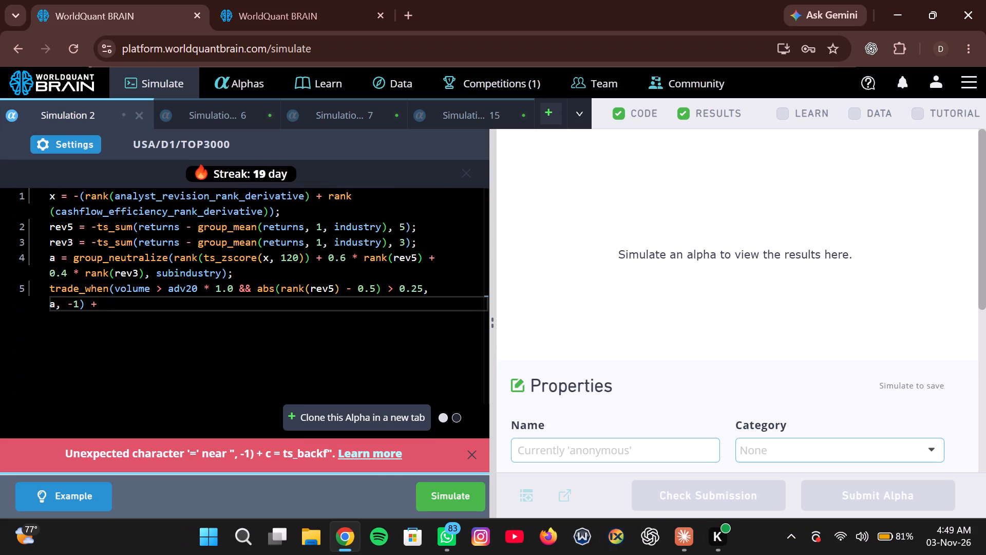
Close the details of the submitted alpha created 10/30/2026 and browse to page 2 of the submitted alphas list.
left_click(293, 10)
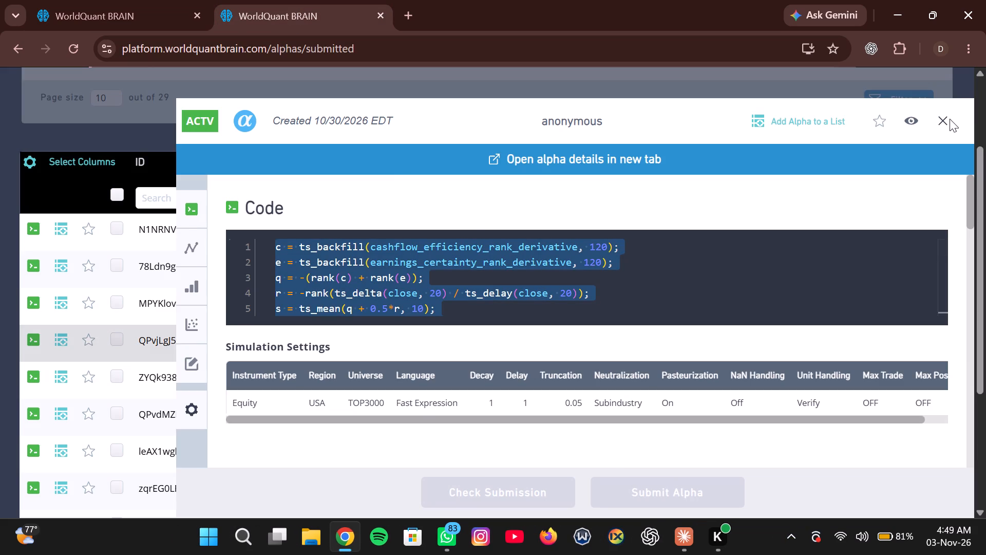
left_click(943, 119)
scroll(624, 389, "down", 3)
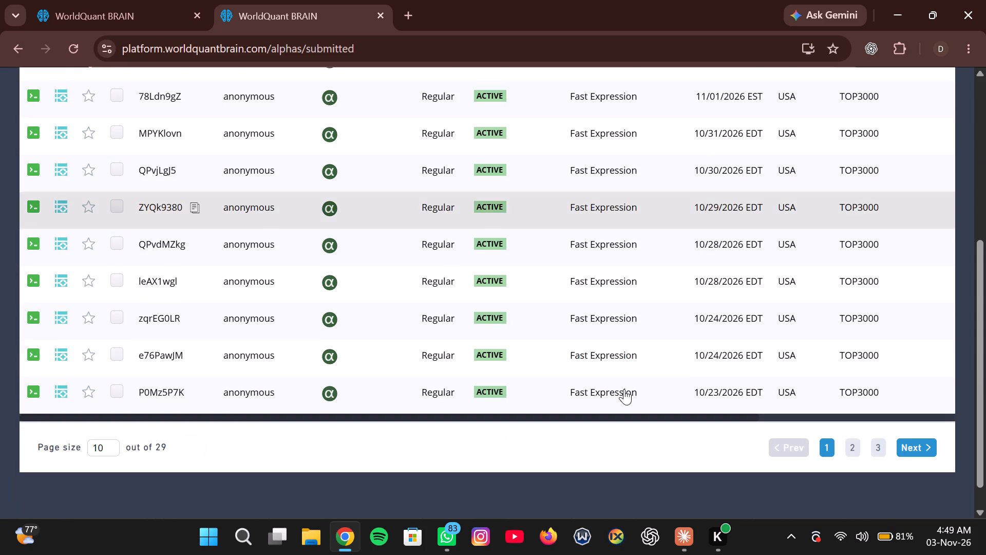
scroll(624, 389, "down", 2)
left_click(899, 427)
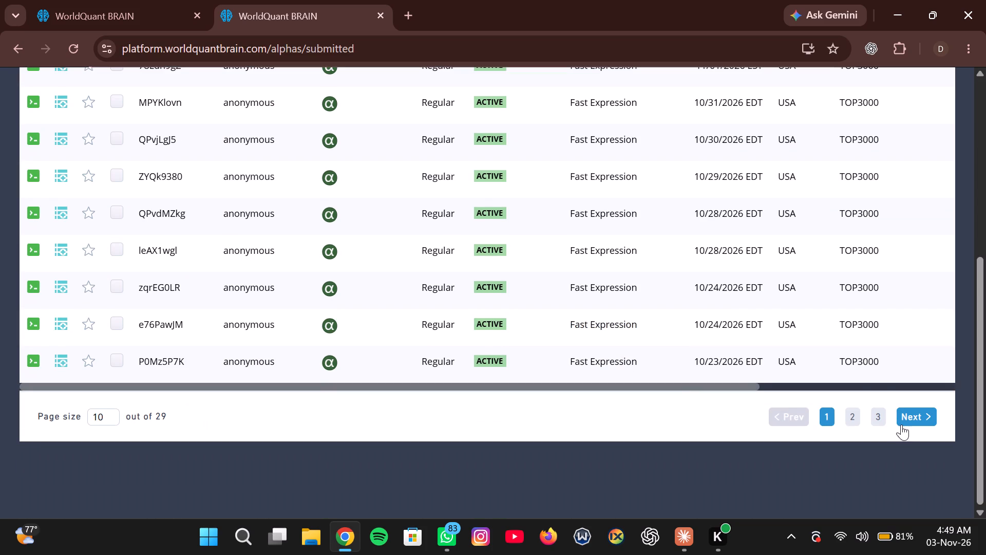
triple_click(902, 423)
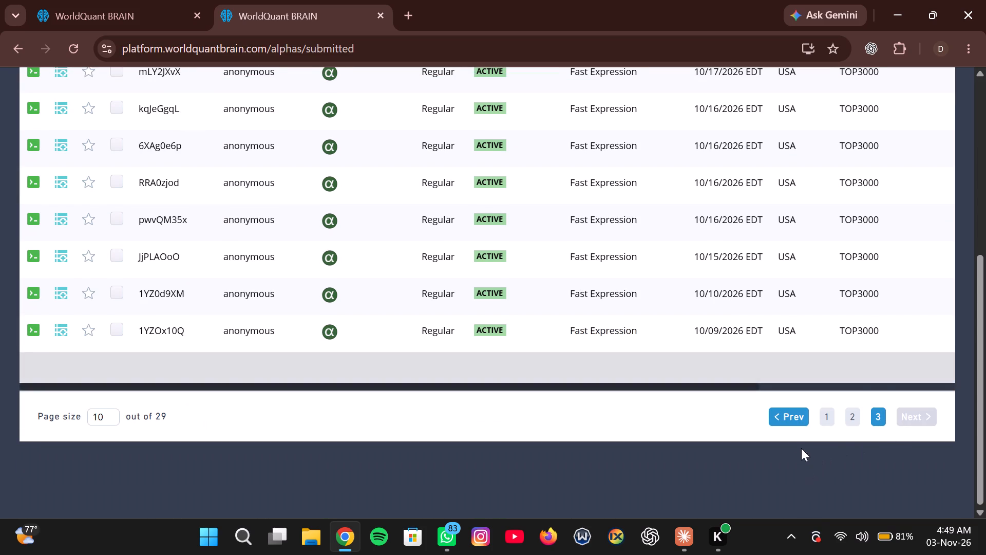
left_click(776, 418)
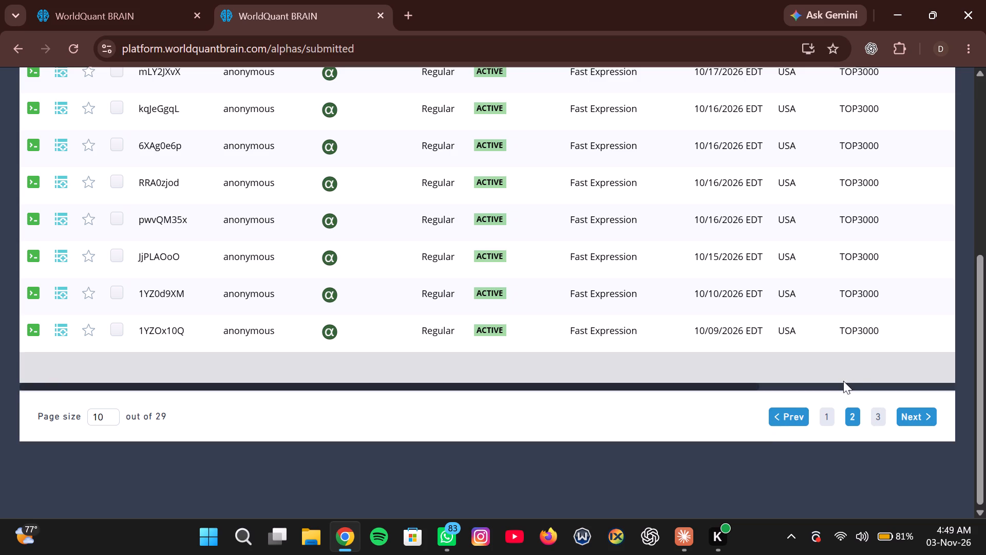
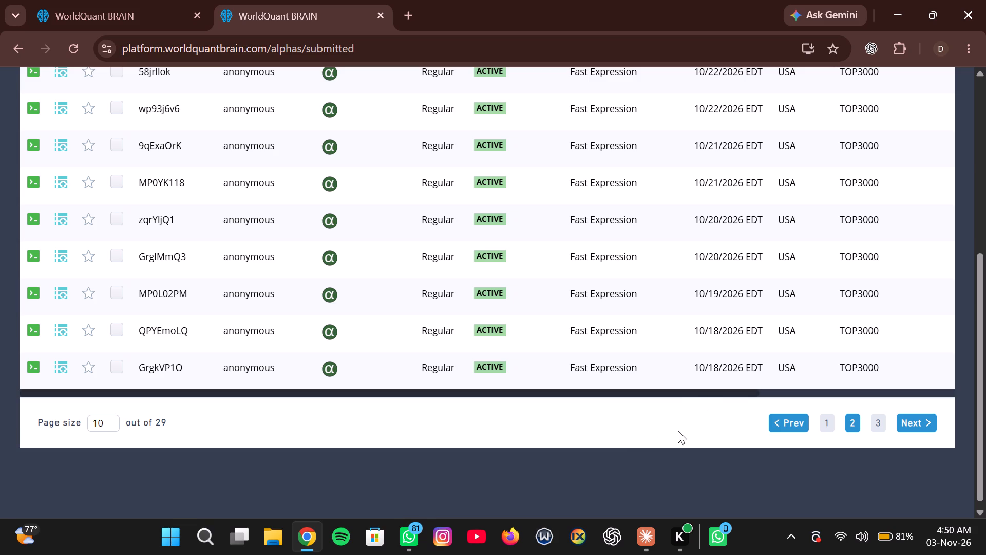
Review the details of submitted alphas GrgkVP1O and QPYEmoLQ one after the other, closing each when done.
left_click(554, 375)
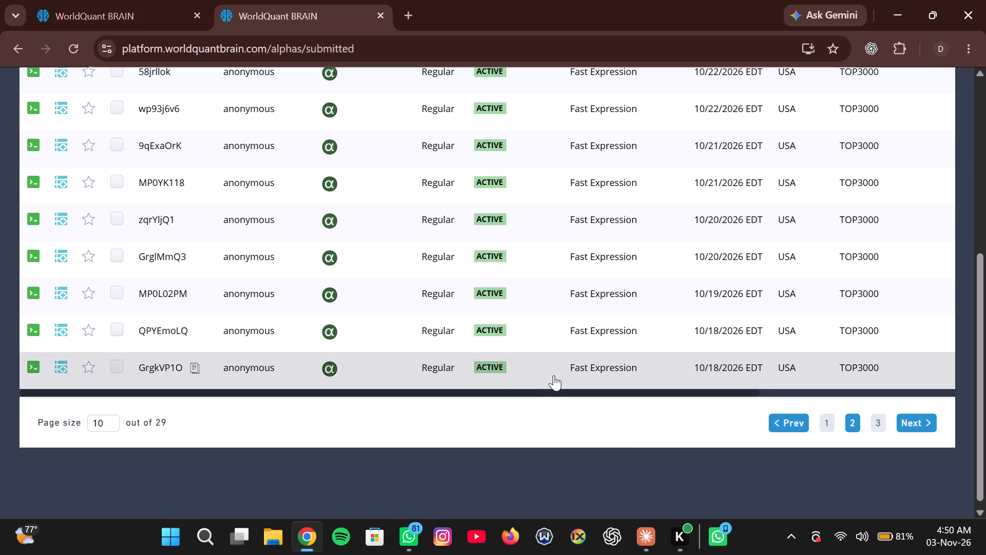
scroll(586, 373, "down", 1)
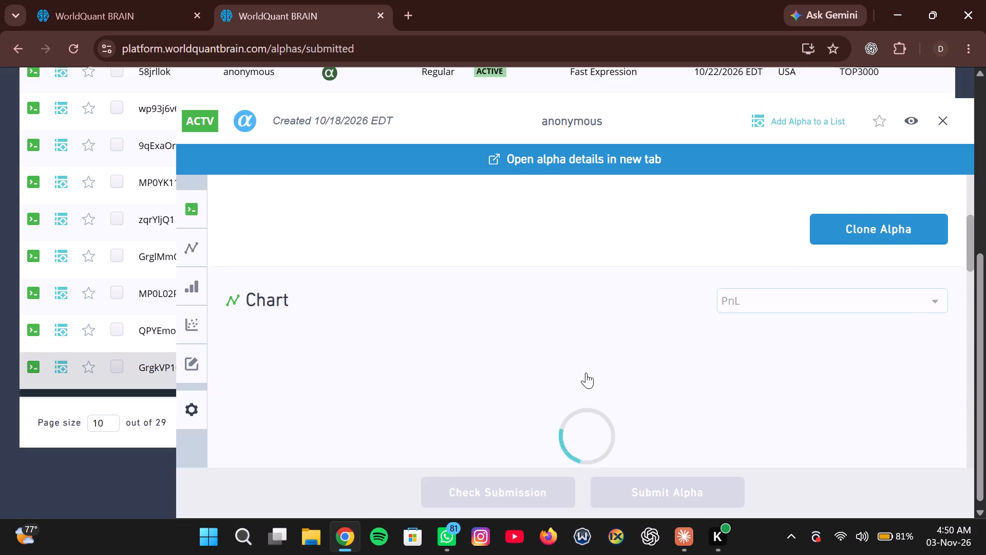
scroll(586, 373, "down", 3)
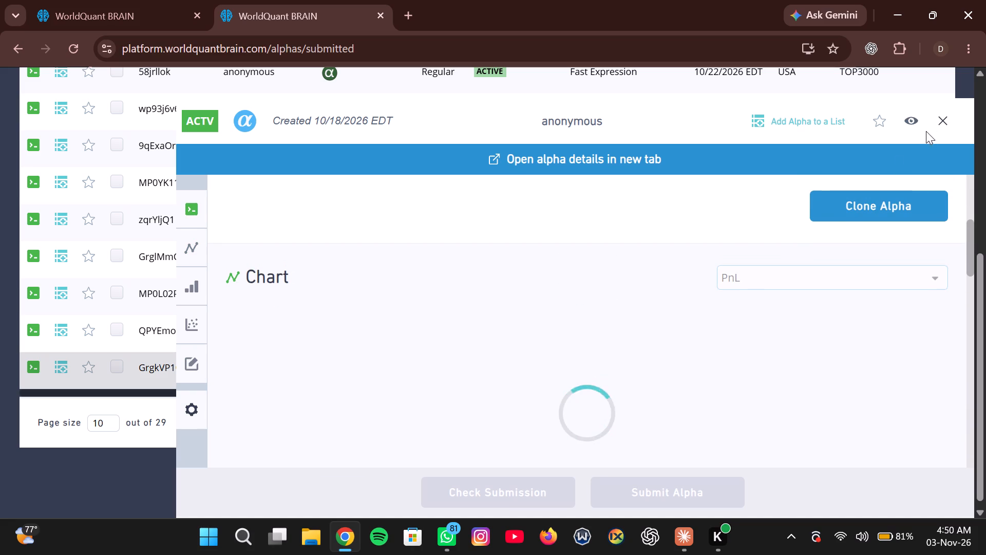
left_click(945, 117)
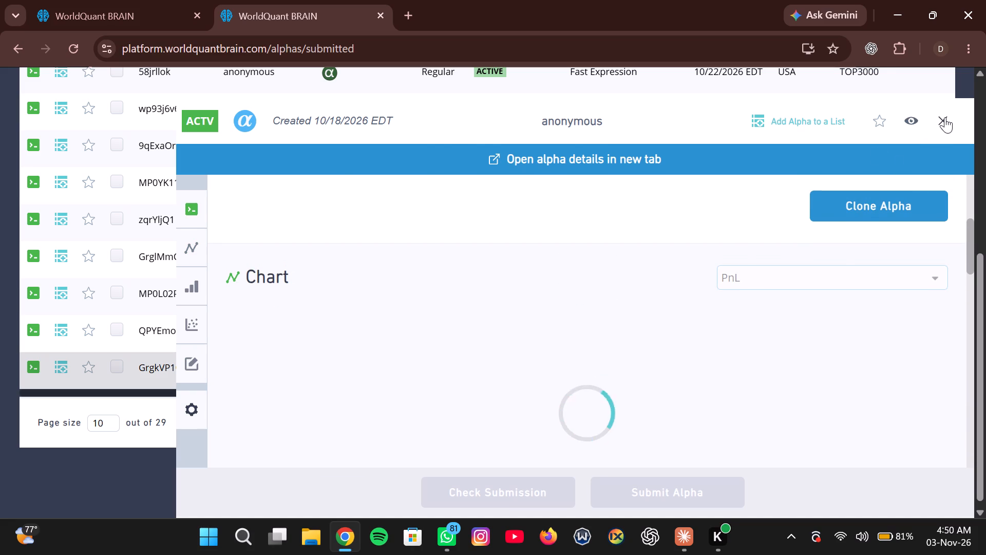
left_click(563, 325)
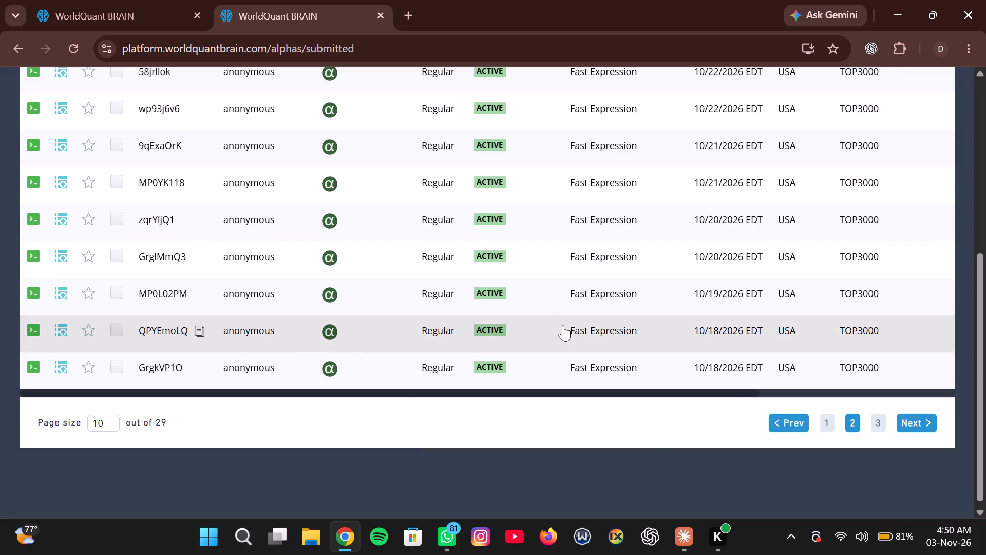
scroll(613, 406, "down", 3)
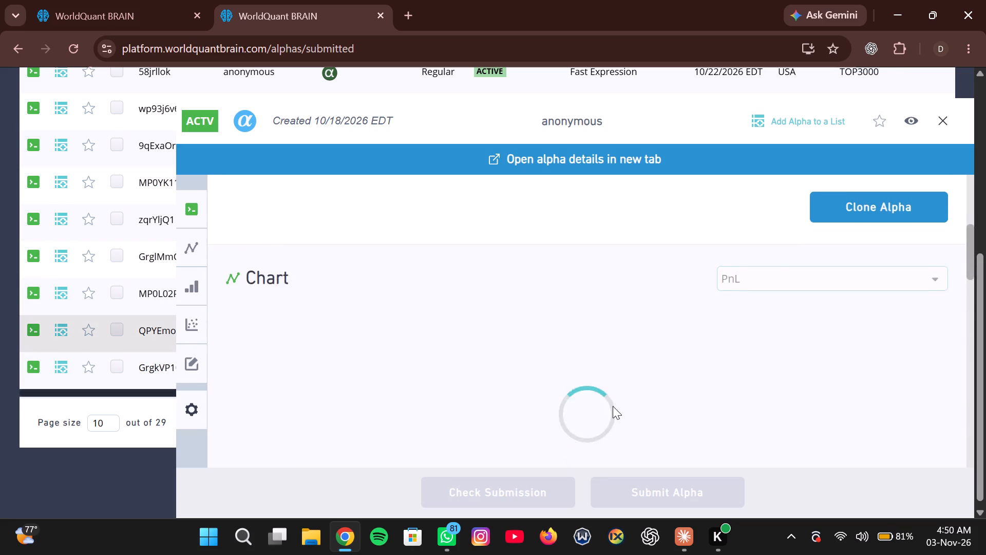
scroll(613, 406, "down", 3)
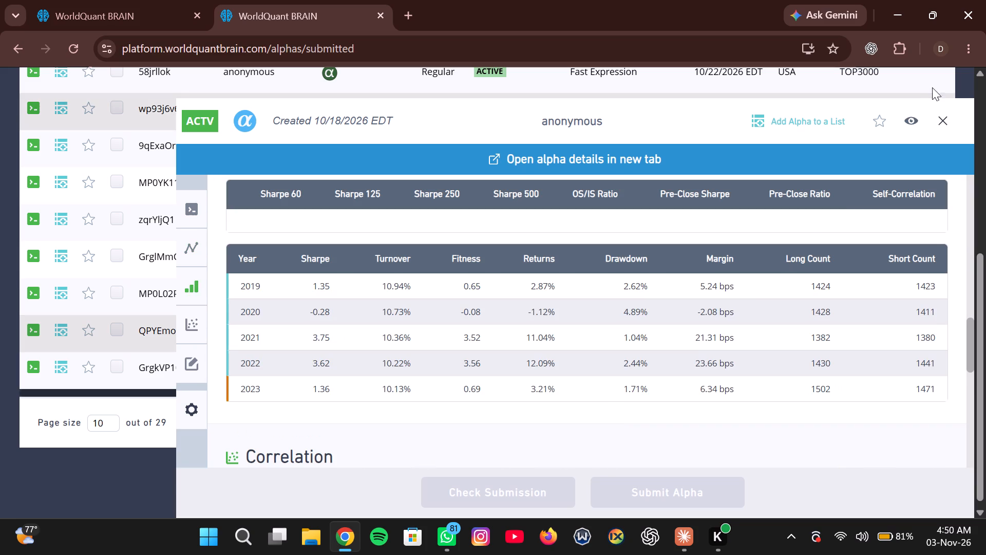
left_click(942, 123)
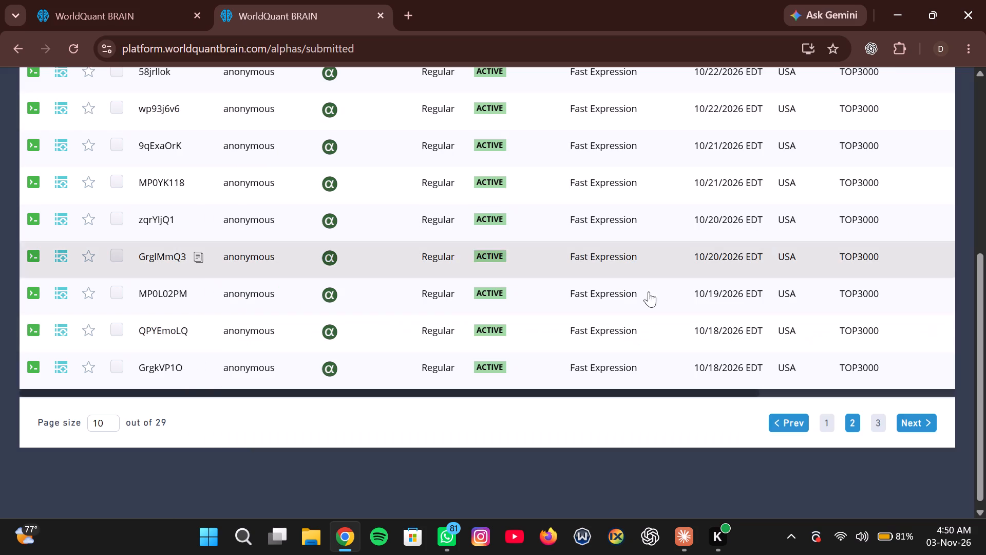
Review the code and performance summary of submitted alpha E5VNlmn0, and close its details.
scroll(574, 329, "up", 5)
left_click(554, 349)
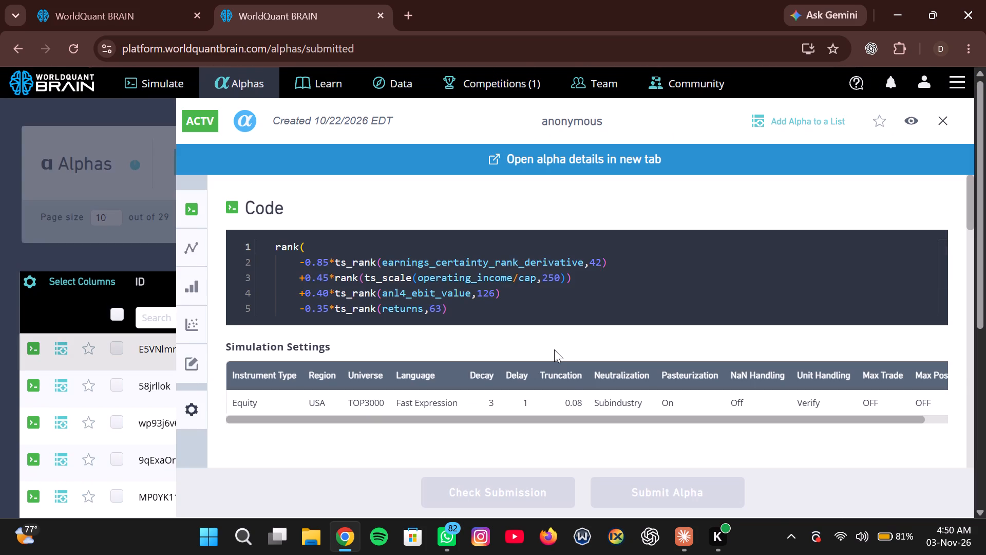
scroll(573, 387, "down", 5)
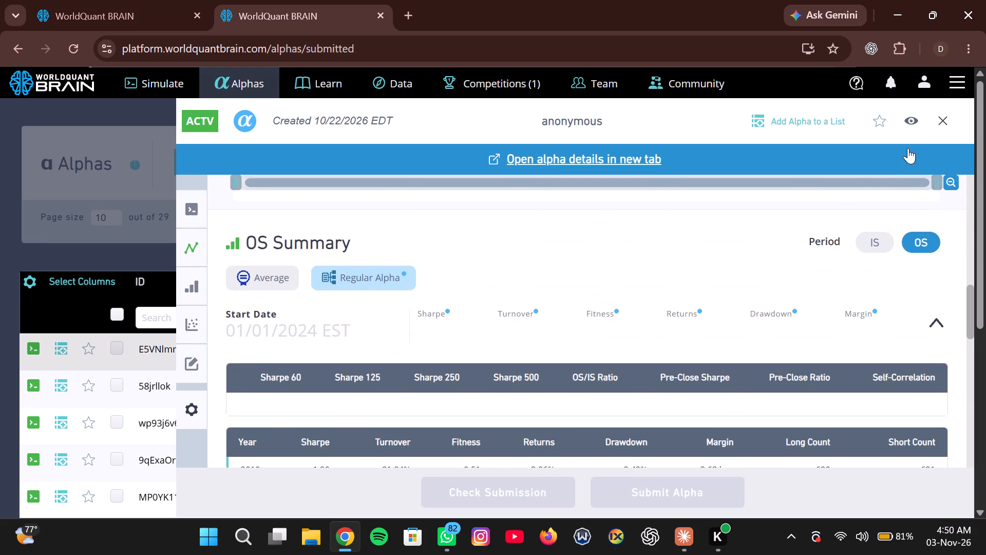
left_click(946, 118)
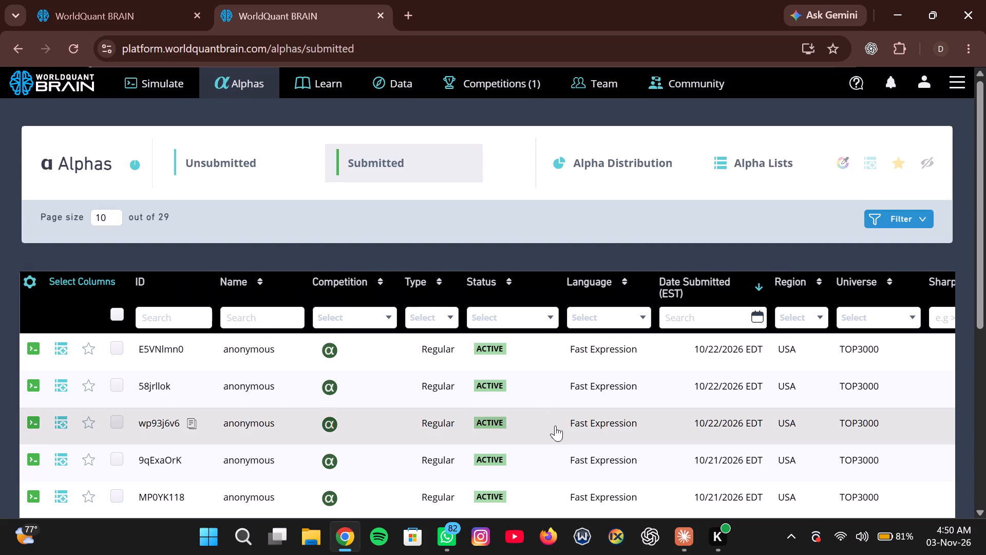
Open submitted alpha 58jrllok and examine its PnL chart, yearly statistics, correlation section and properties.
left_click(534, 401)
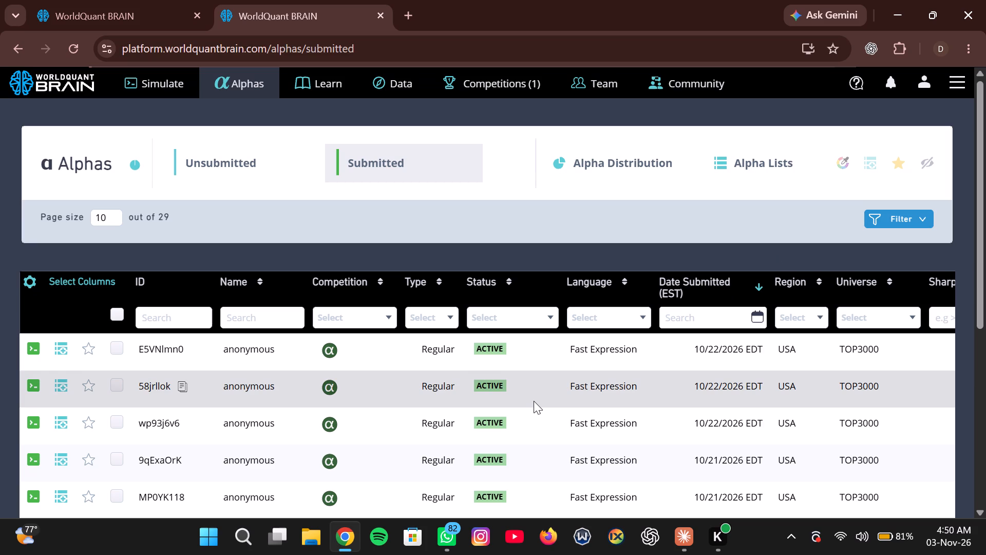
left_click(554, 388)
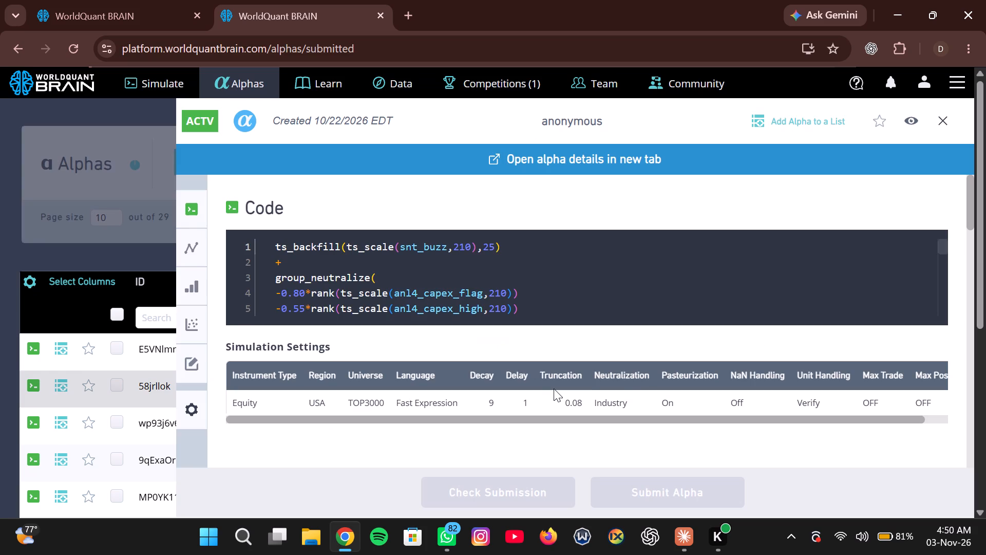
scroll(620, 388, "down", 5)
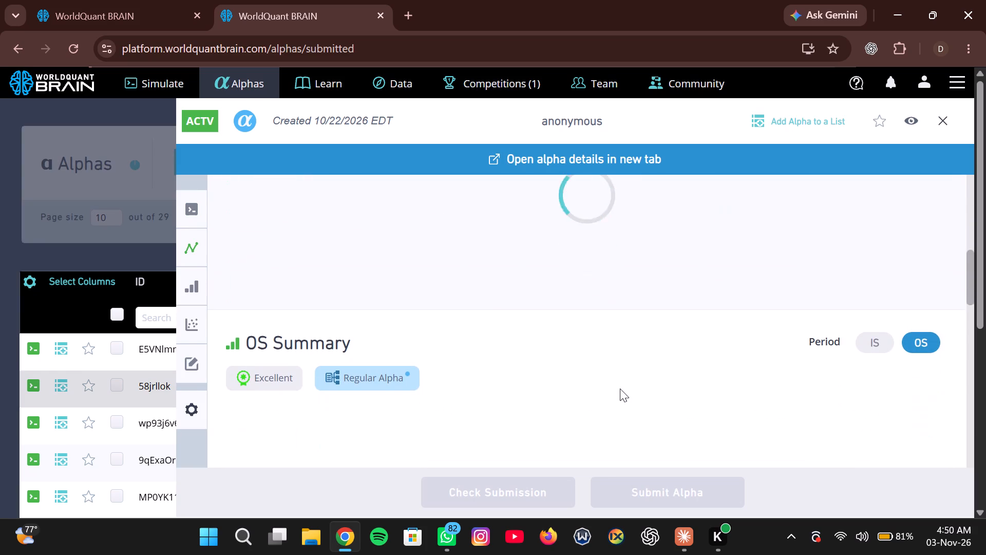
scroll(620, 388, "down", 2)
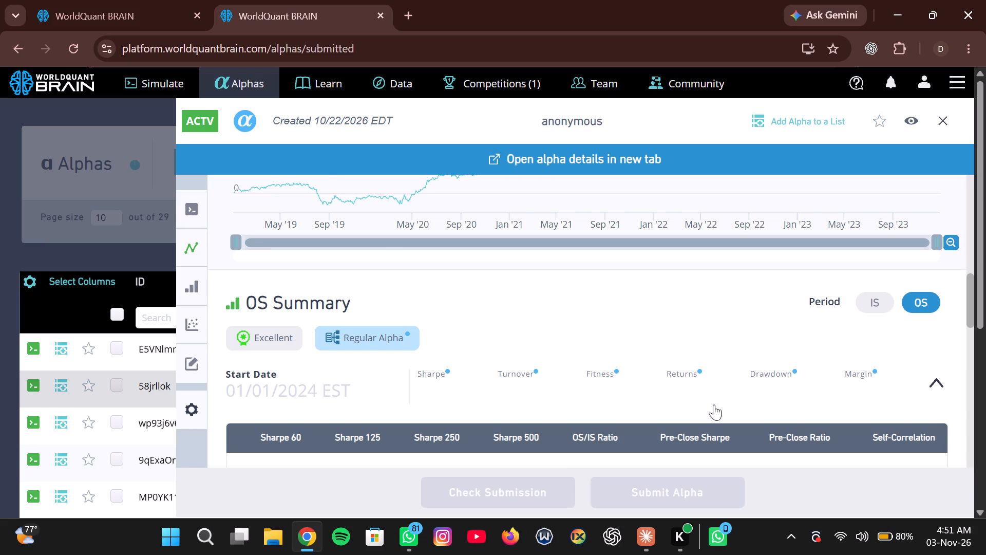
scroll(714, 404, "down", 7)
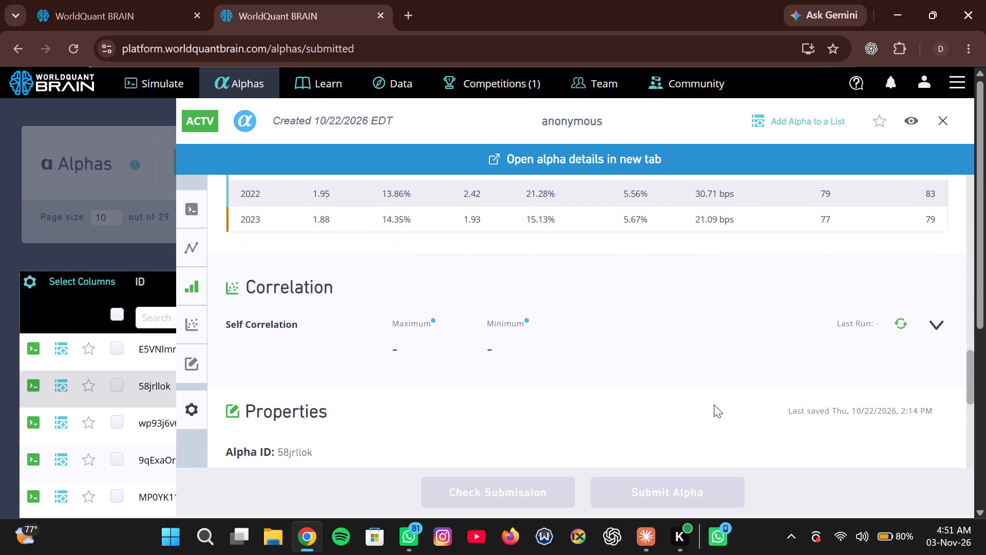
scroll(714, 404, "down", 4)
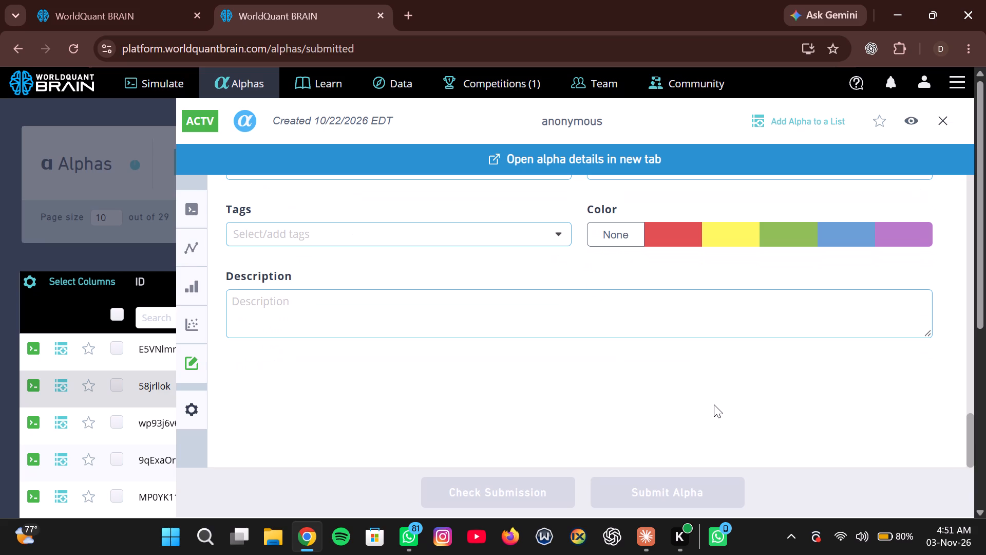
scroll(630, 371, "up", 5)
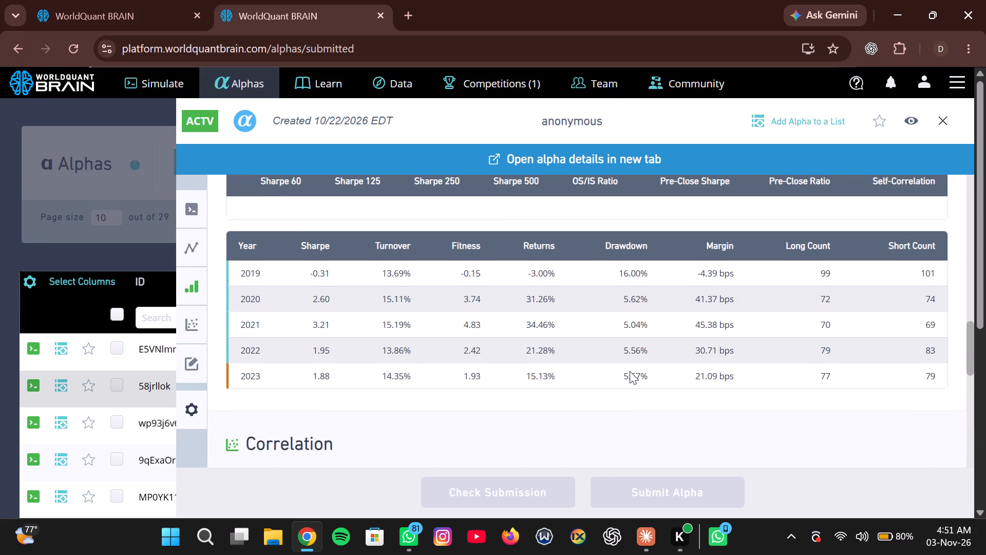
scroll(659, 318, "up", 7)
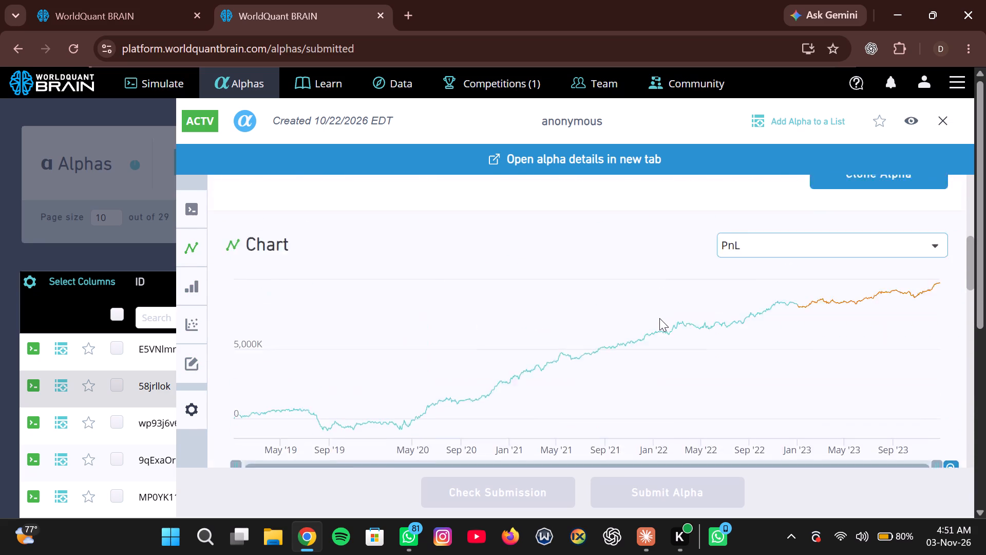
scroll(659, 318, "up", 4)
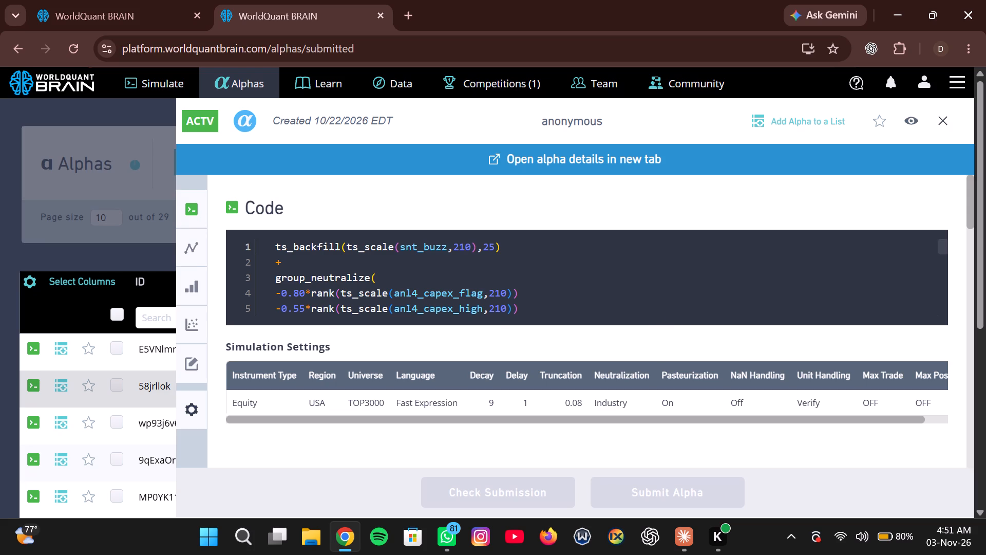
Read through the code of alpha 58jrllok to its last line and copy the entire code.
scroll(618, 287, "down", 5)
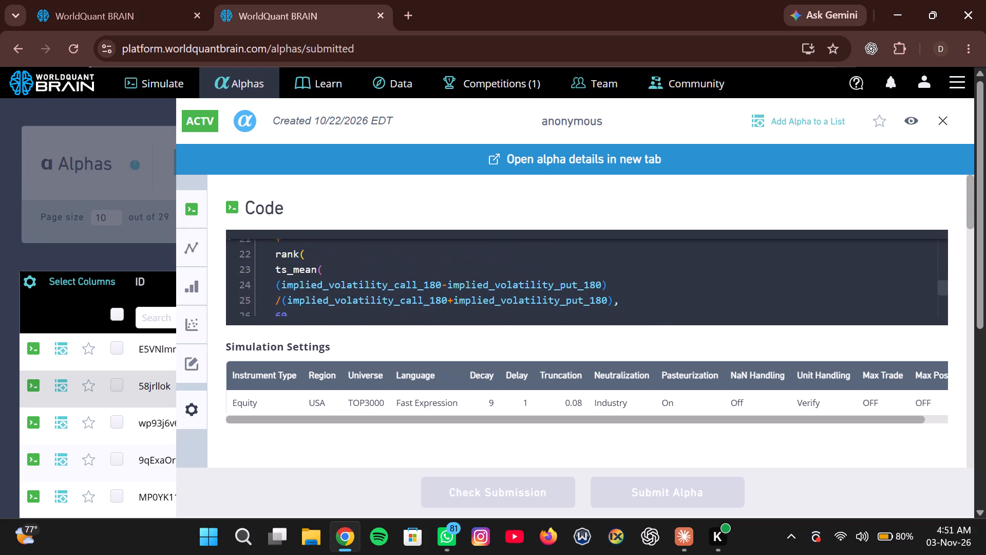
scroll(618, 287, "down", 2)
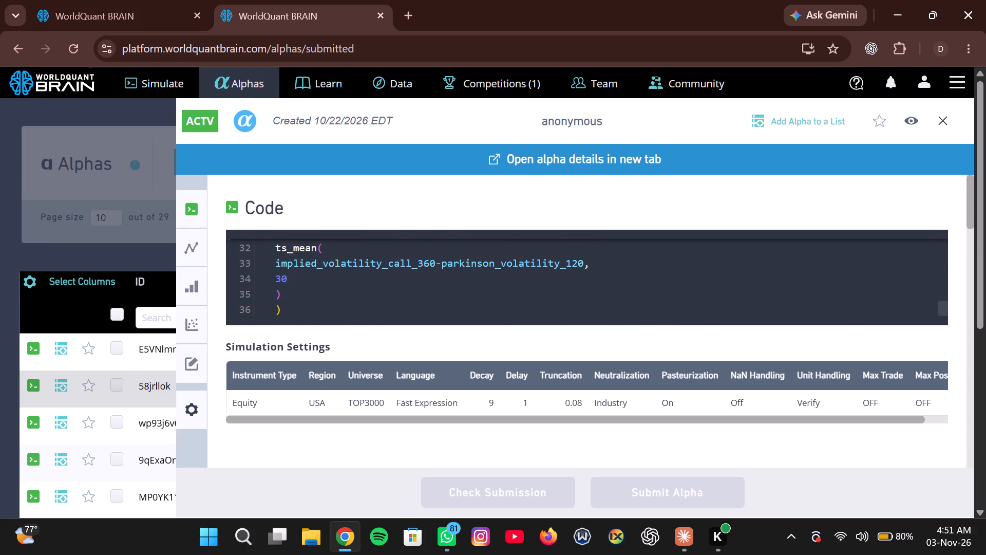
left_click(486, 297)
left_click(482, 306)
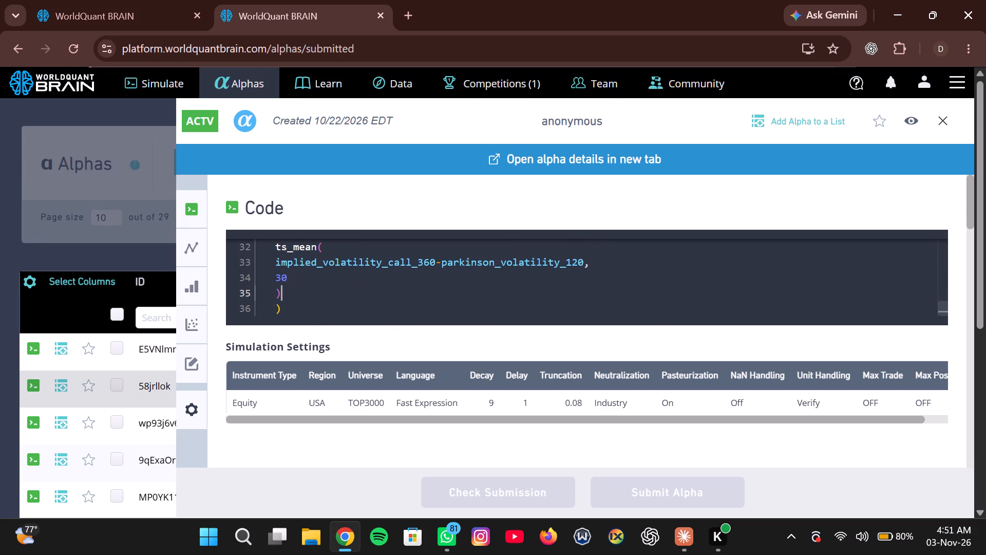
left_click(482, 306)
left_click(482, 306)
left_click(300, 308)
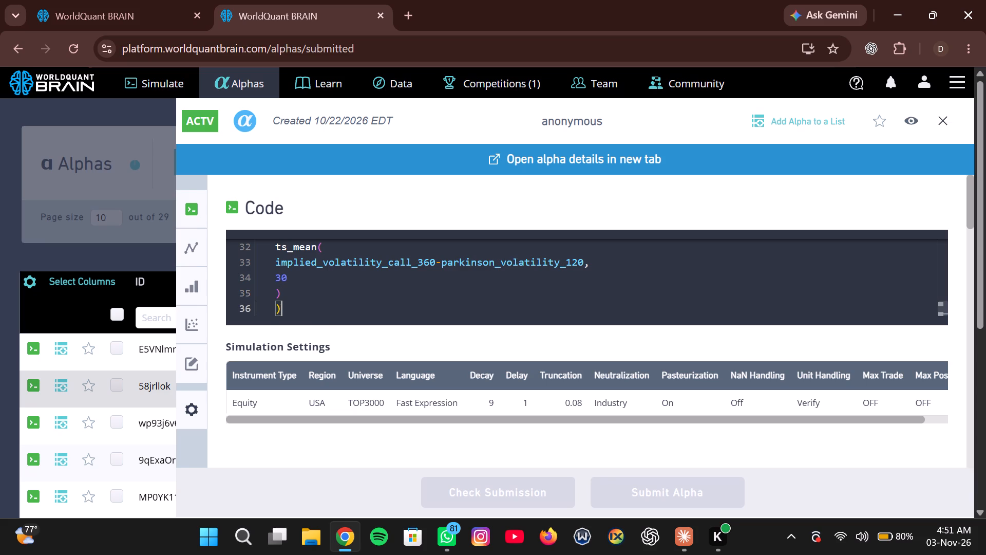
key("ctrl+a")
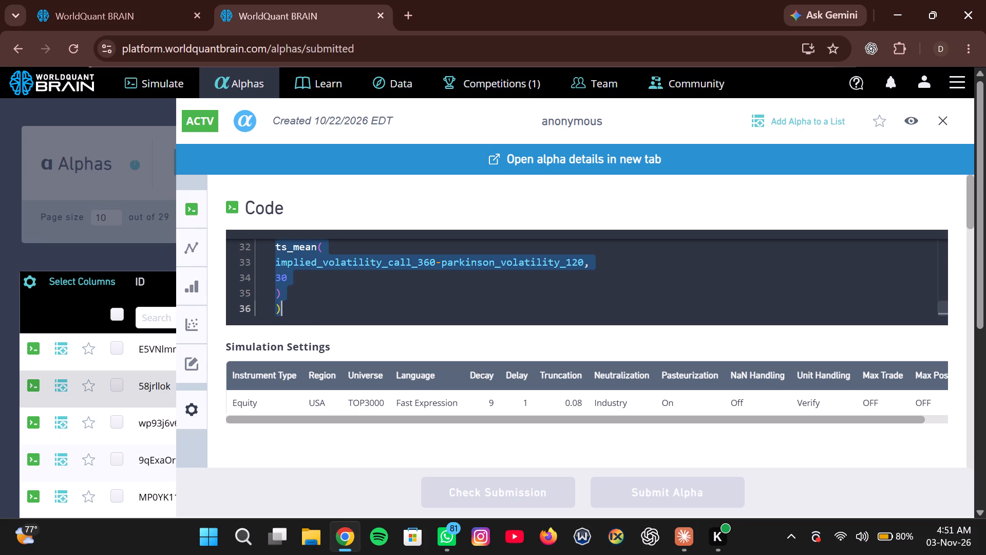
key("ctrl+c")
Append the copied 58jrllok code after the trailing "+" of Simulation 2's expression, dismissing the old error message.
left_click(64, 7)
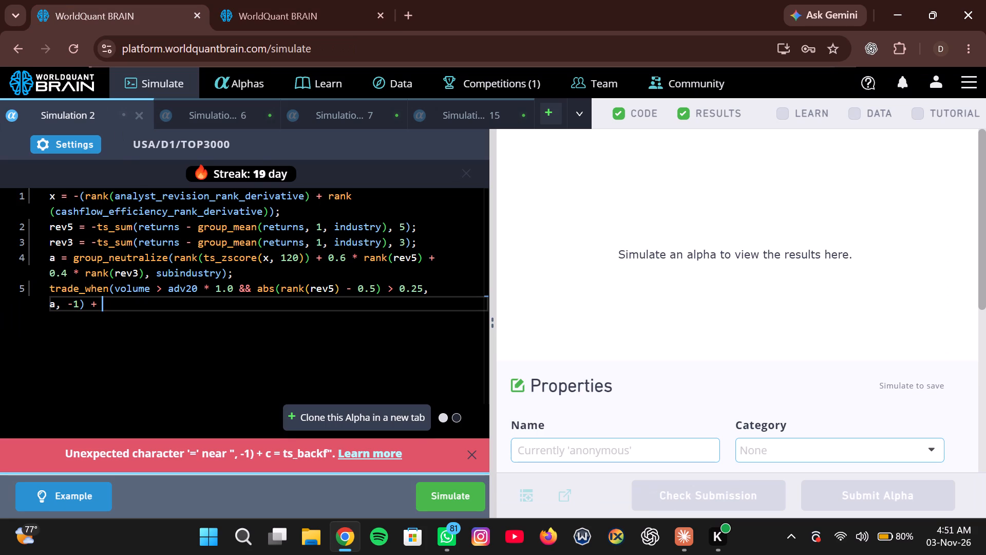
left_click(472, 459)
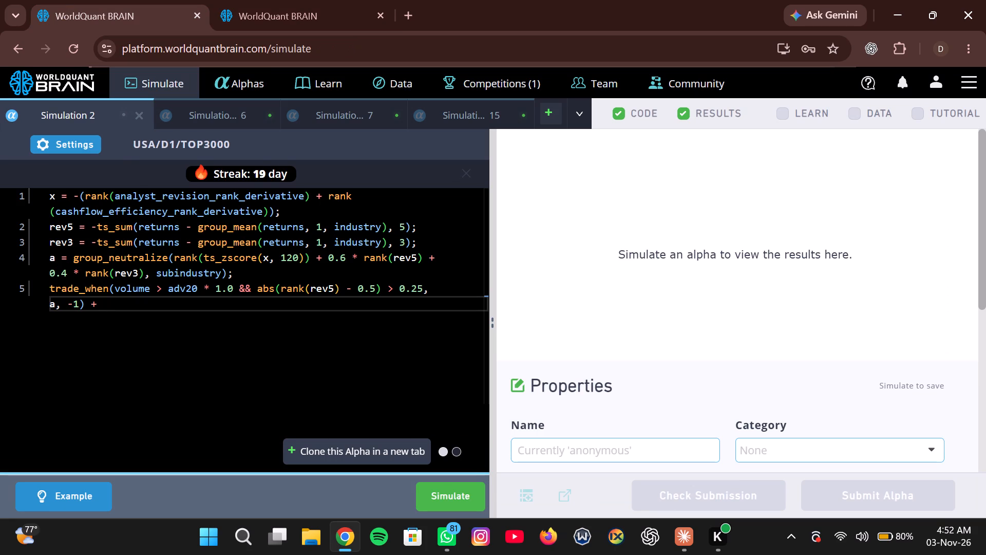
left_click(233, 309)
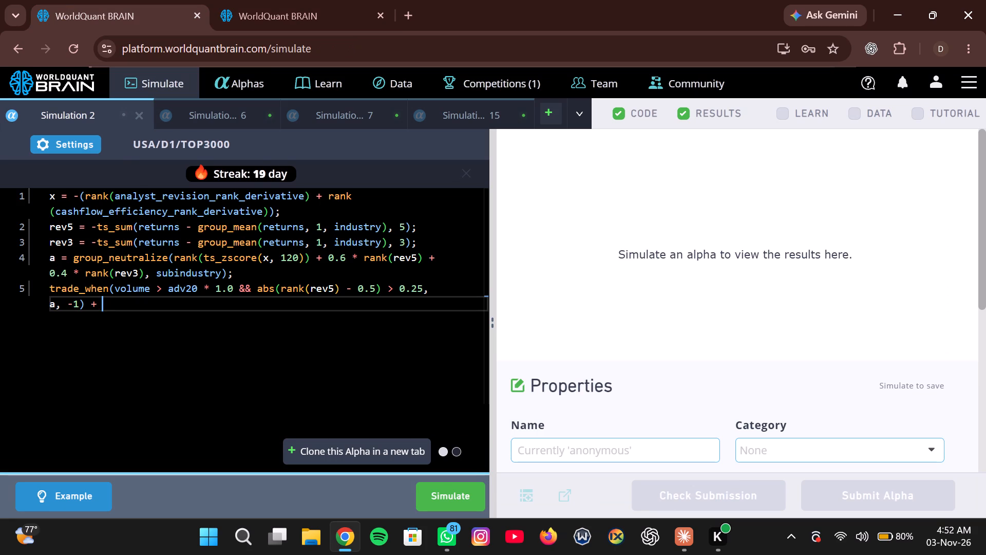
key("ctrl+v")
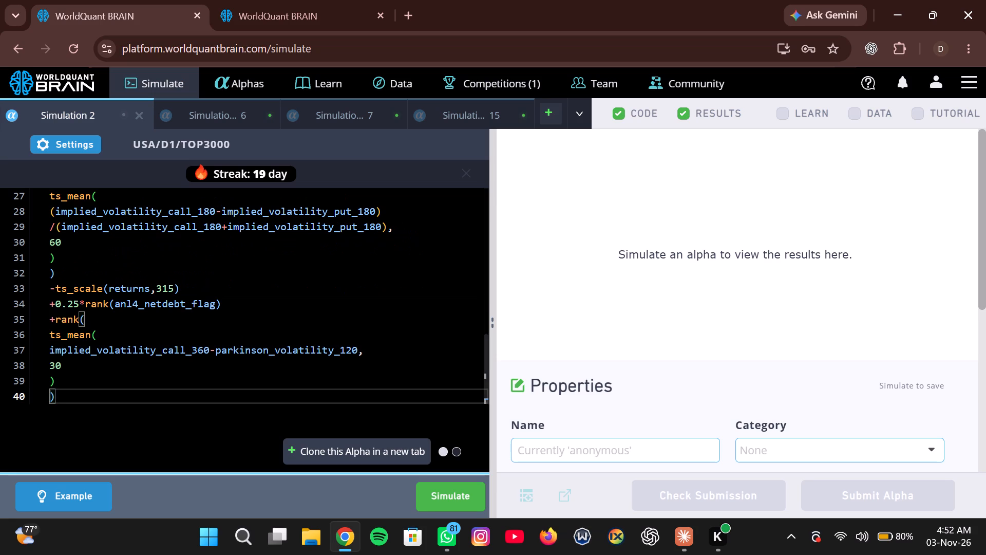
Try to simulate Simulation 2 with the 58jrllok code appended.
left_click(437, 490)
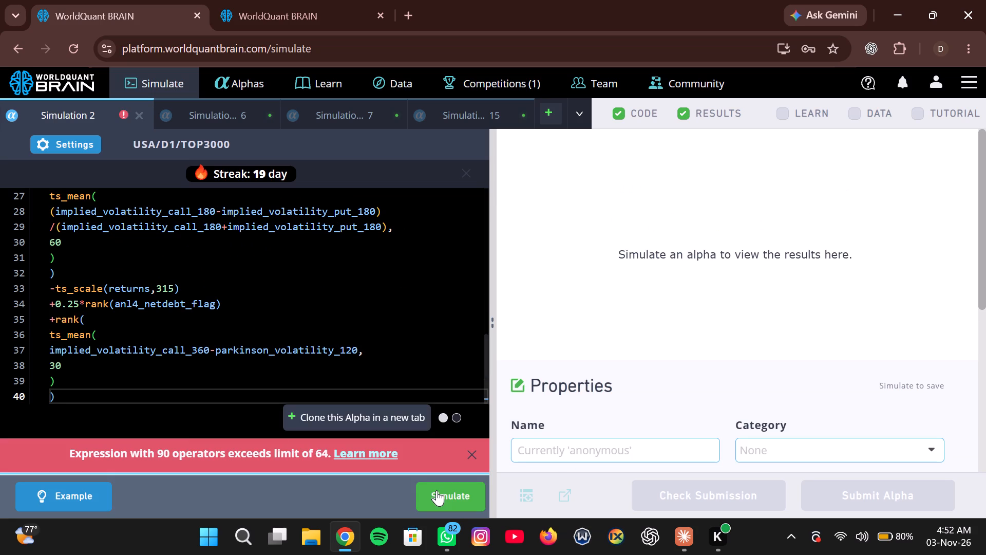
left_click(471, 451)
Review Simulation 2's combined expression from the top and compare it with the original code of submitted alpha 58jrllok.
scroll(289, 396, "up", 2)
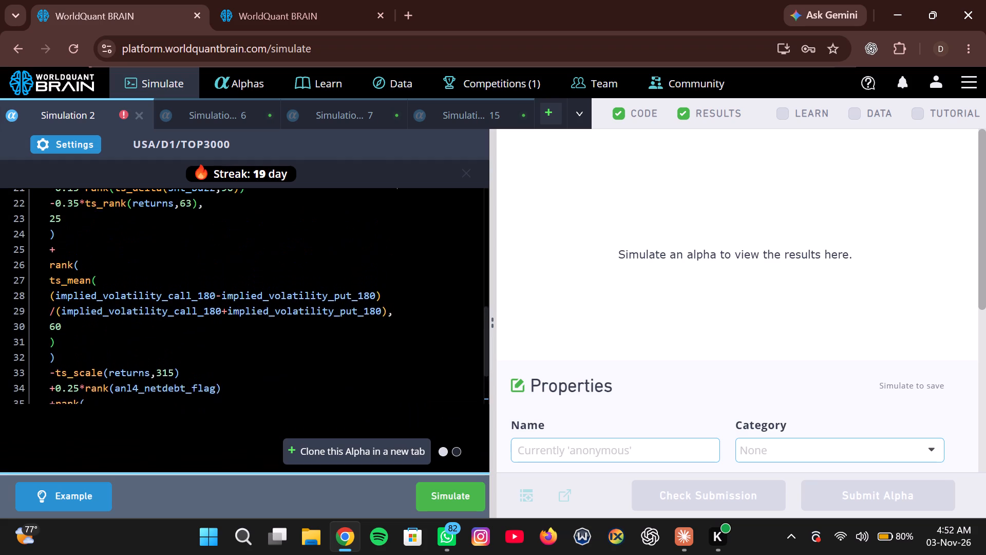
scroll(289, 396, "up", 6)
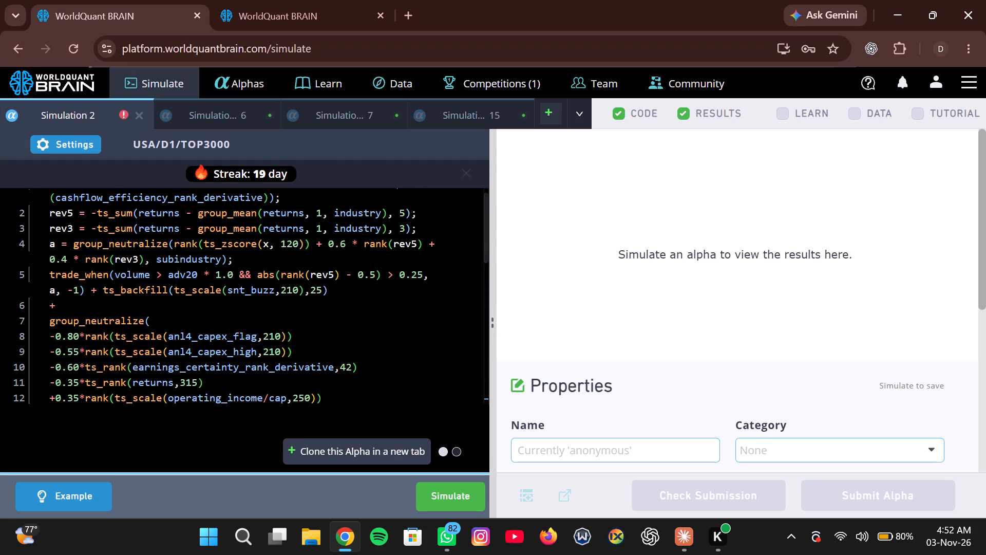
left_click(274, 0)
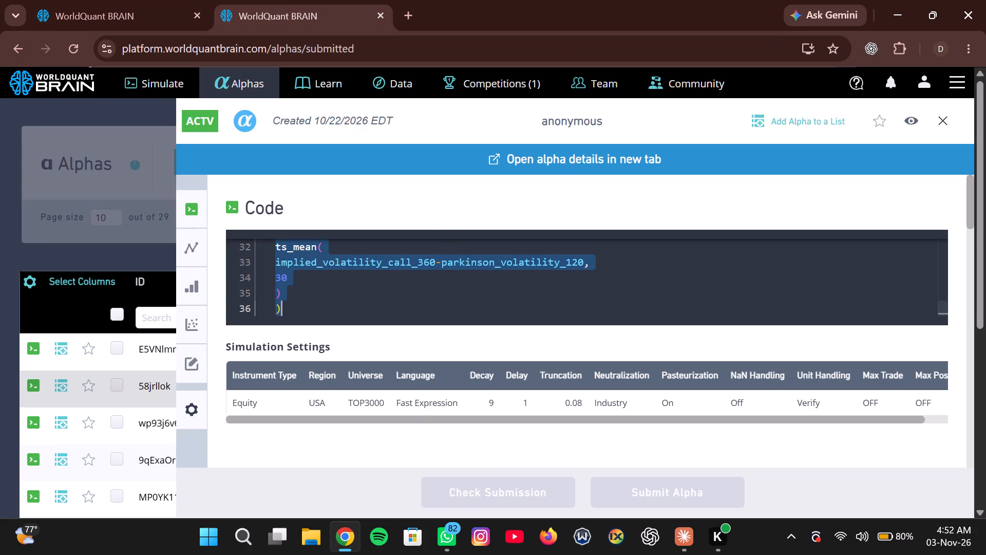
scroll(449, 262, "up", 13)
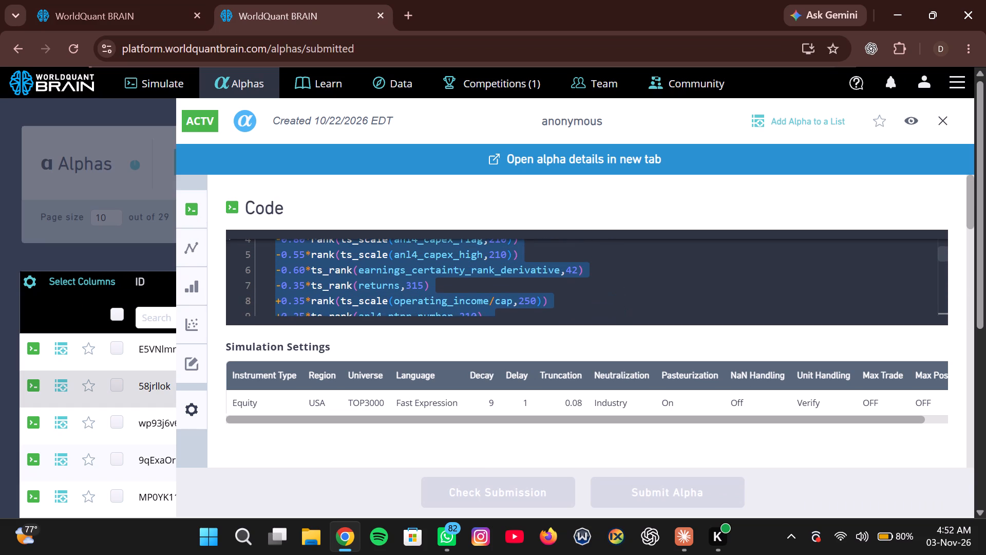
scroll(449, 262, "up", 1)
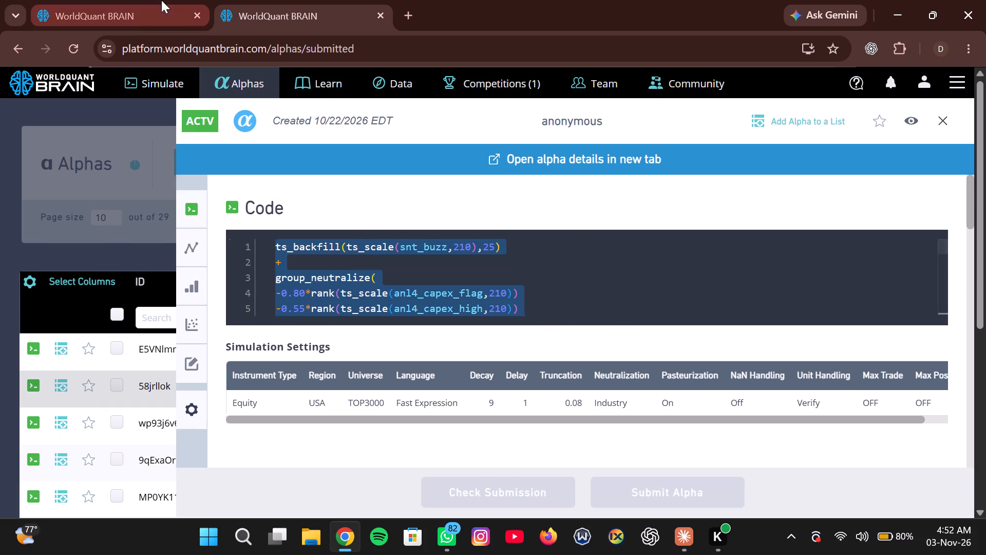
left_click(153, 0)
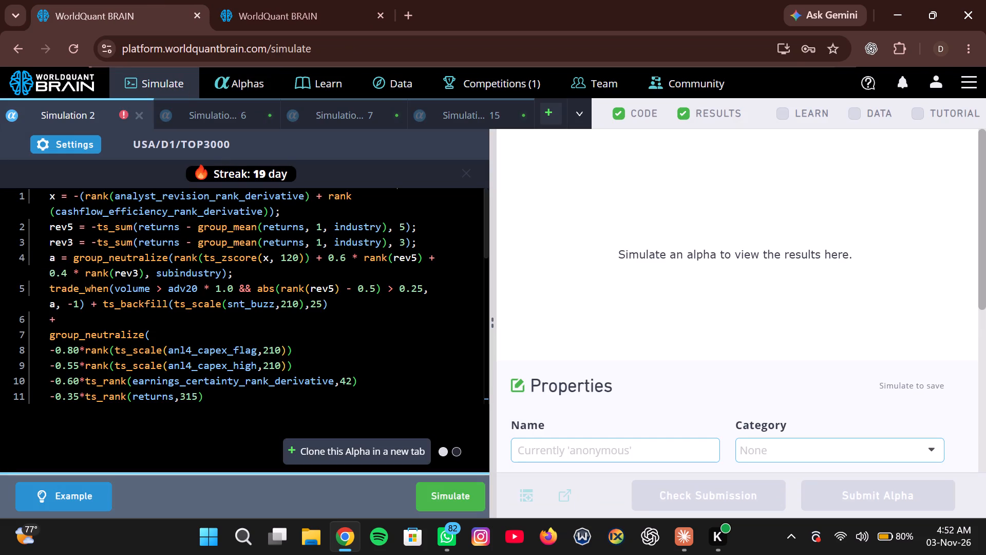
scroll(276, 267, "up", 4)
Delete everything in Simulation 2 from the "+" on line 16, before the multi-line ts_backfill block, to the end of the expression.
scroll(208, 323, "down", 3)
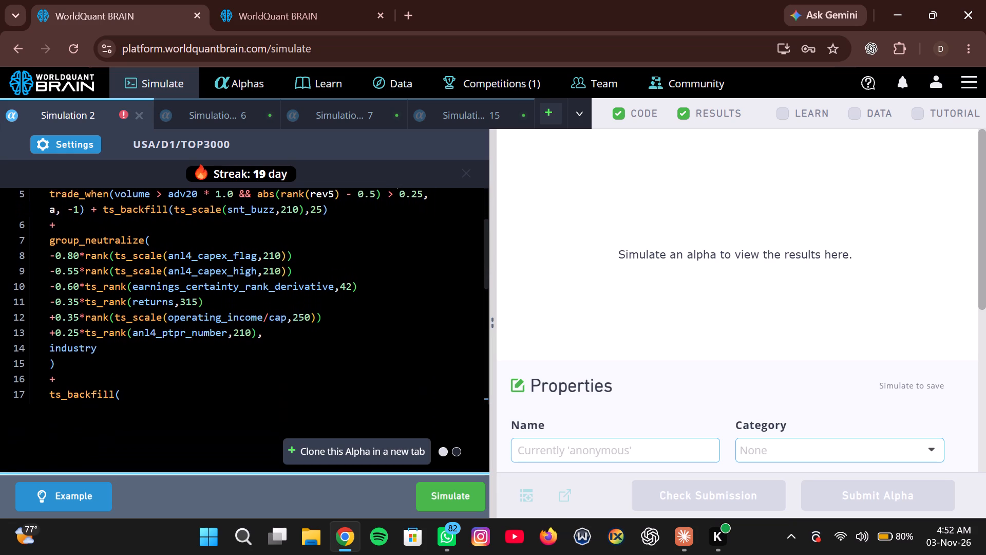
scroll(208, 323, "down", 3)
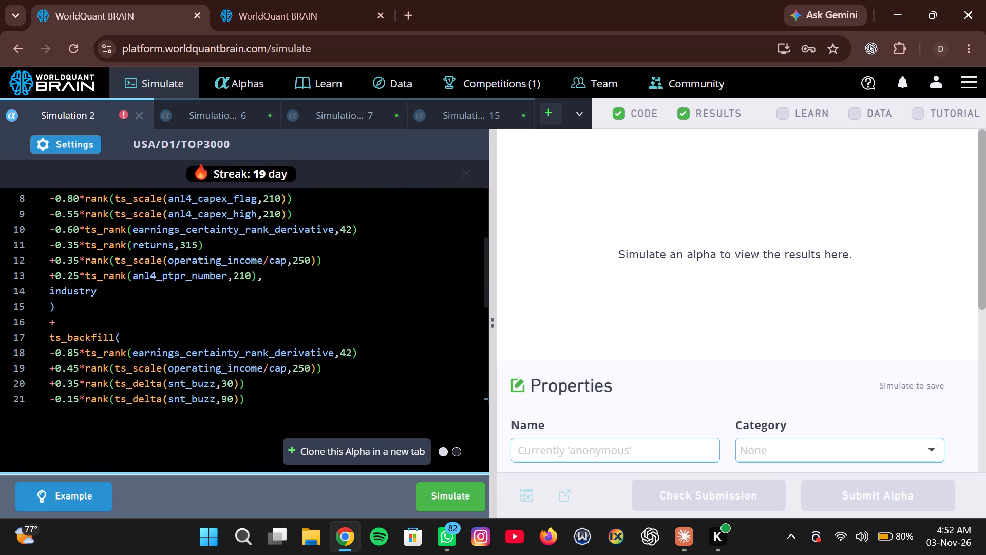
left_click(48, 320)
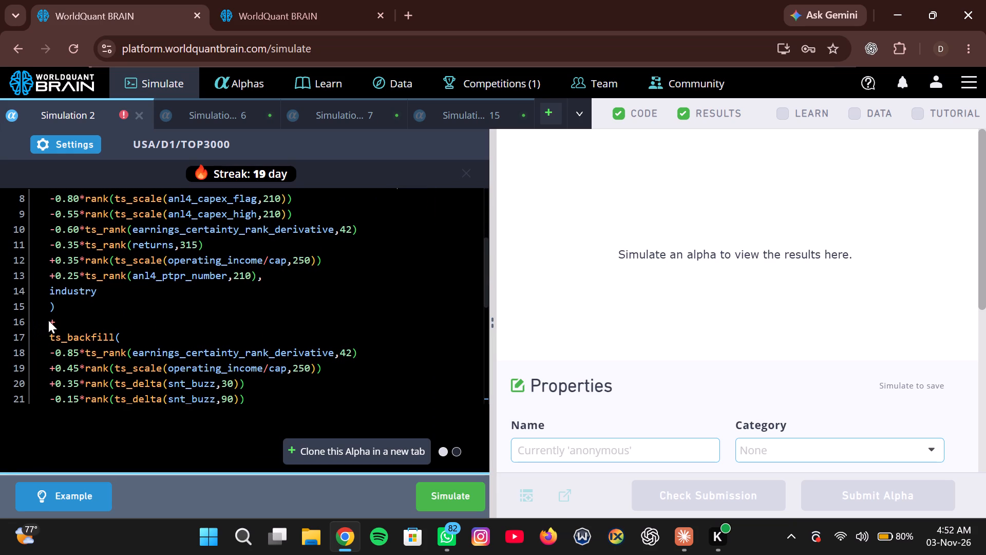
left_click(50, 320)
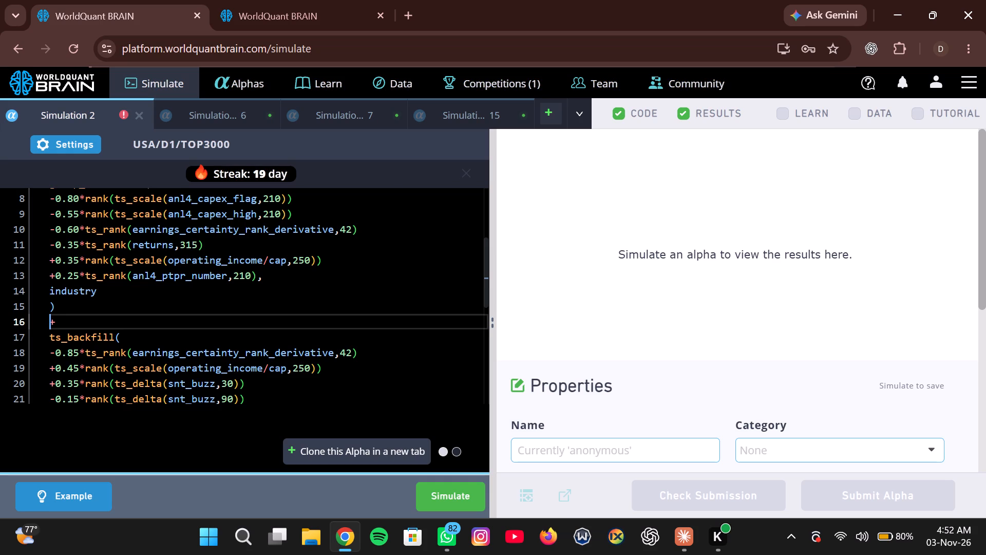
left_click_drag(51, 320, 121, 390)
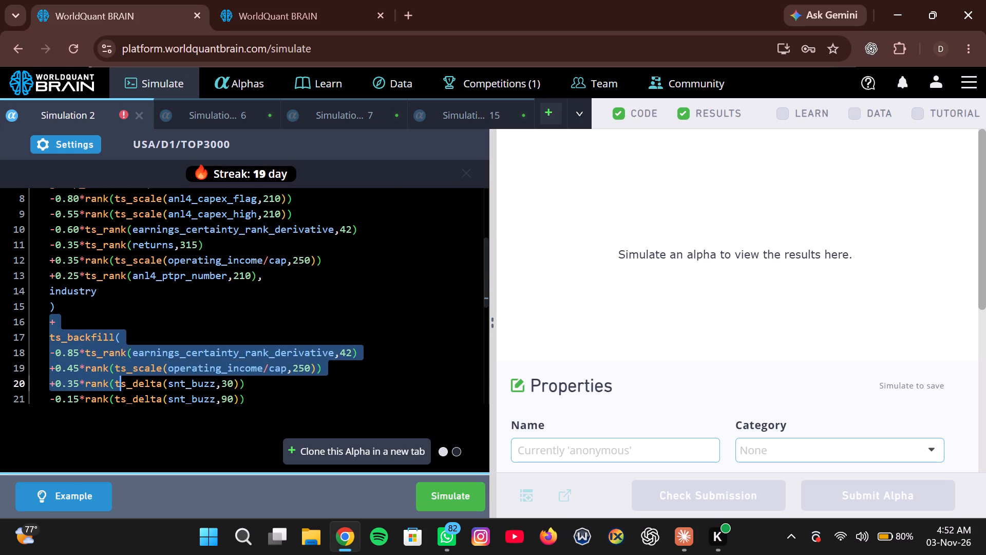
left_click_drag(121, 390, 165, 436)
key("BackSpace")
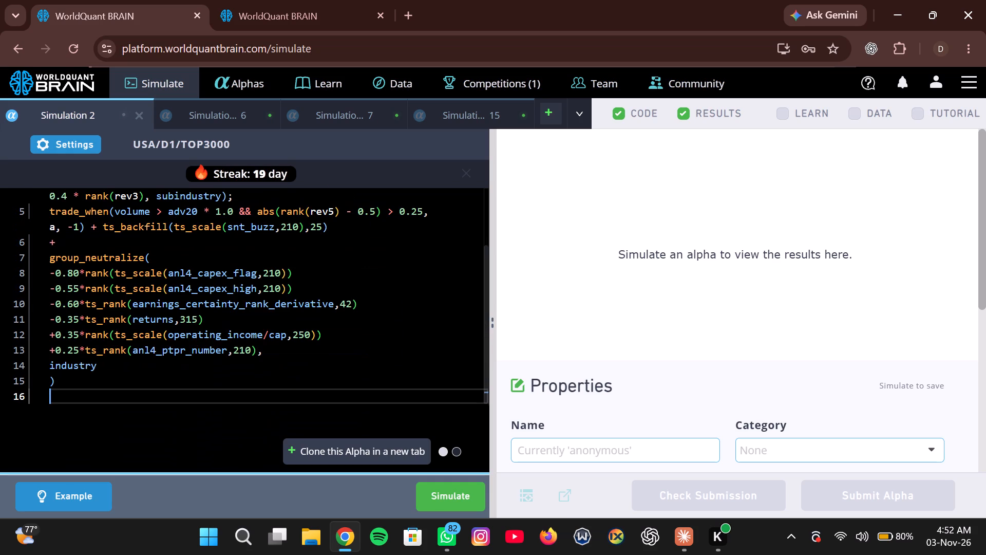
Simulate the shortened Simulation 2 expression ending with the industry group_neutralize block.
left_click(427, 488)
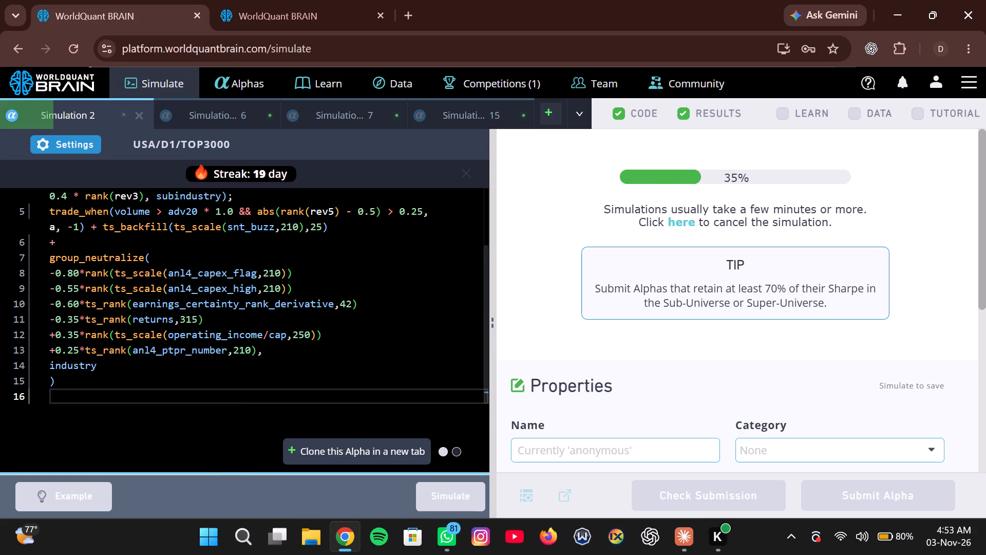
Replace Simulation 6's code with a copy of Simulation 2's expression through trade_when(…, a, -1), adding a trailing "+".
scroll(369, 307, "up", 3)
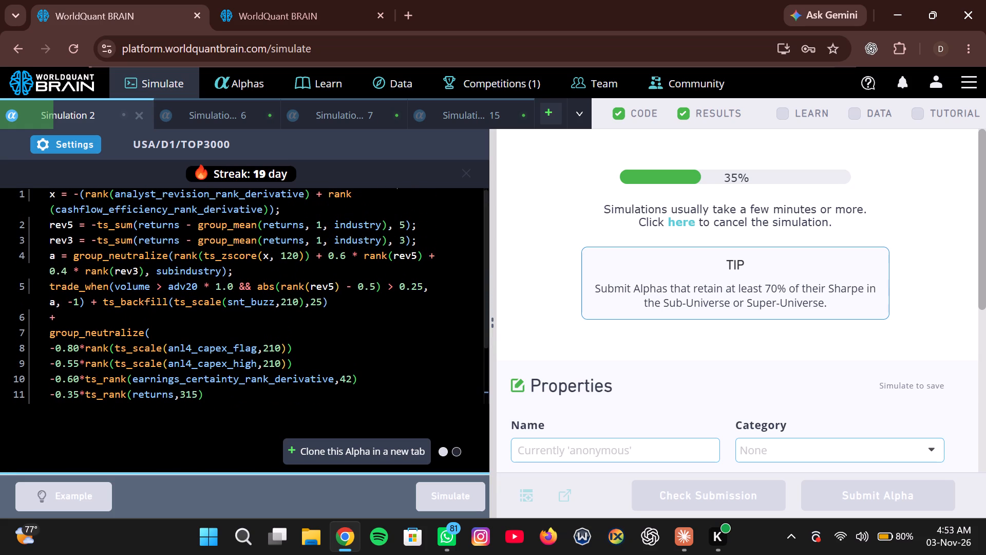
left_click(84, 302)
left_click_drag(84, 302, 48, 174)
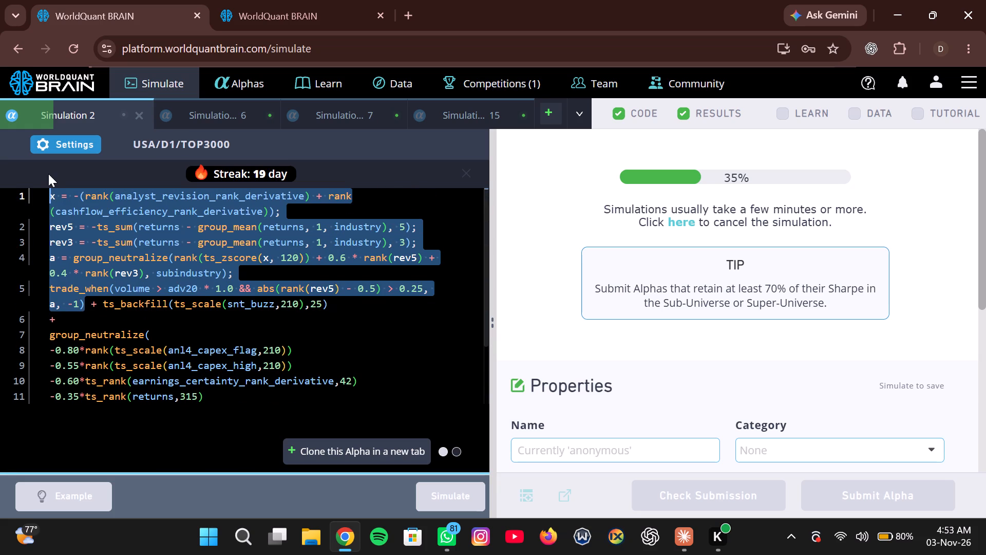
key("ctrl+c")
left_click(218, 115)
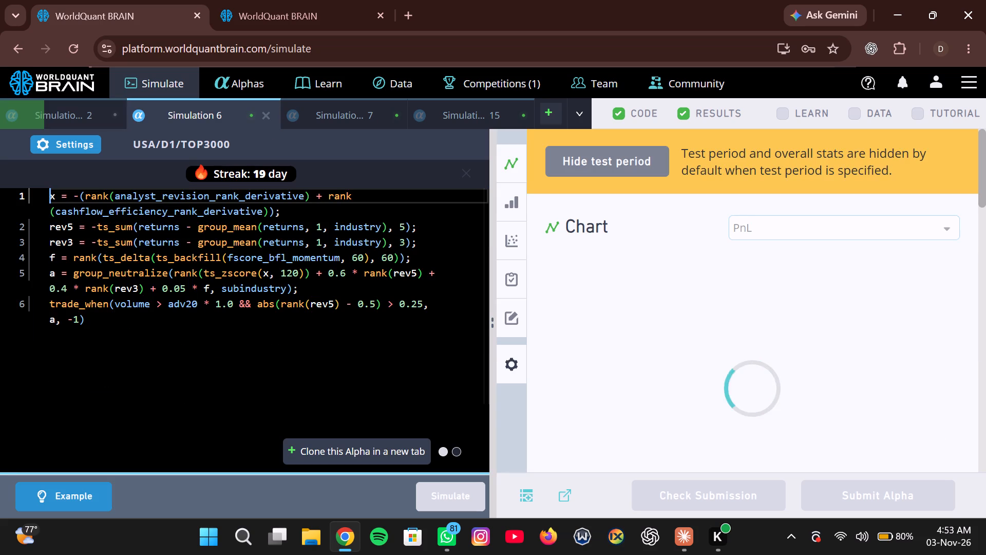
left_click(258, 310)
key("ctrl+a")
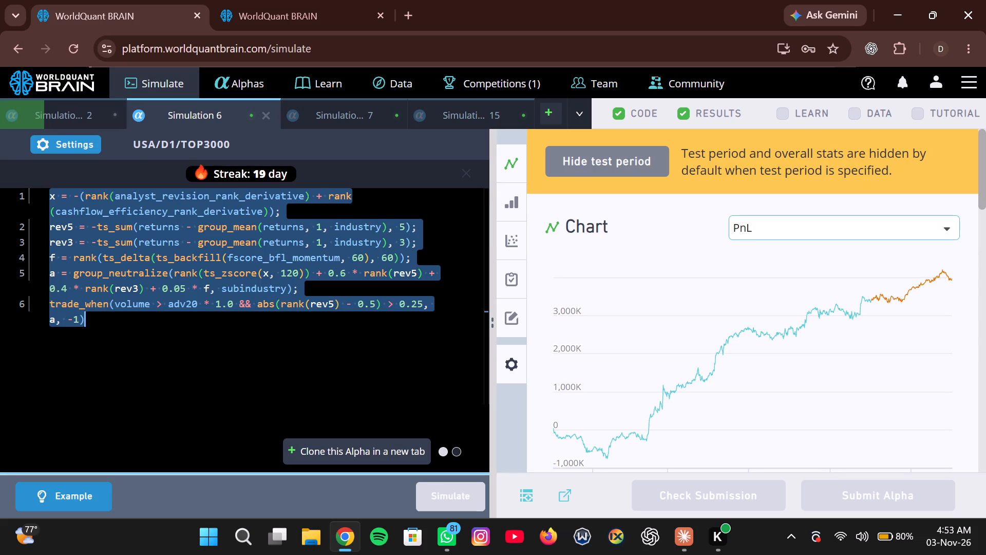
key("BackSpace")
key("ctrl+v")
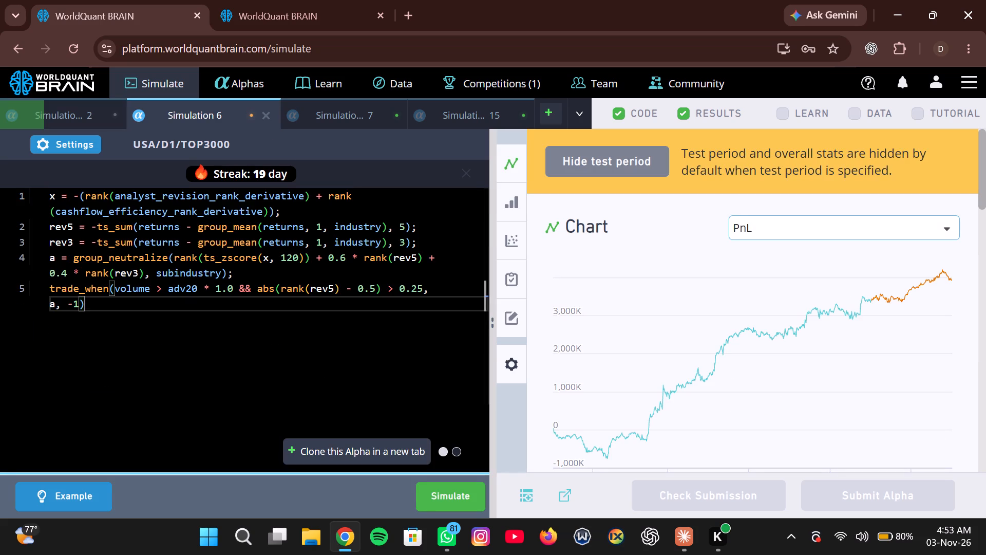
key("space")
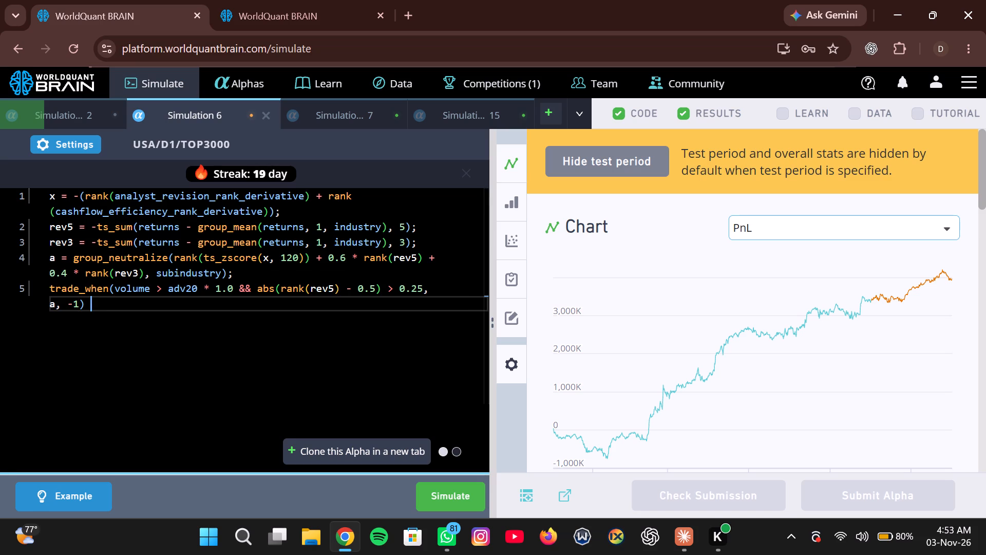
key("shift+plus")
key("space")
Show Simulation 2's test period and examine its PnL chart, IS Summary and the FAIL entries under IS Testing Status.
left_click(50, 121)
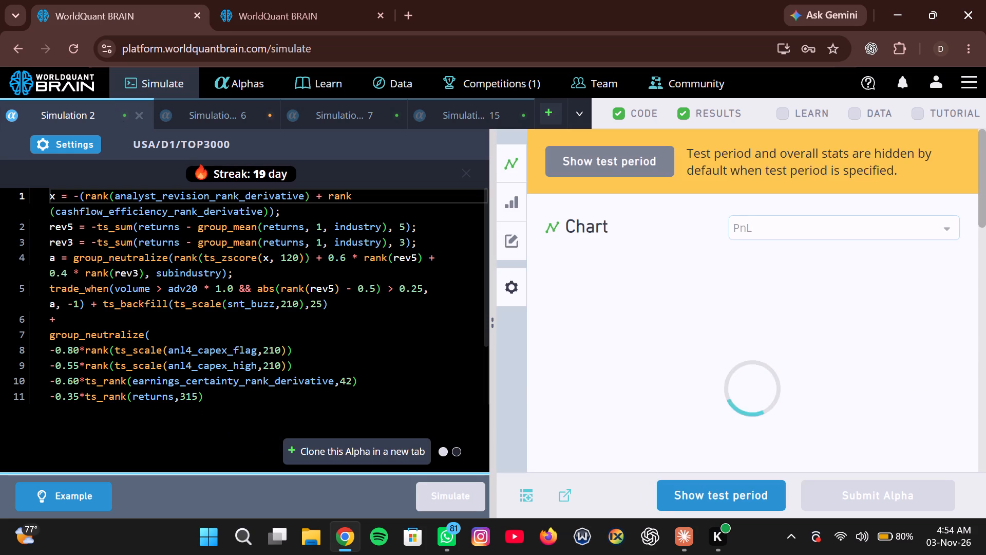
left_click(694, 496)
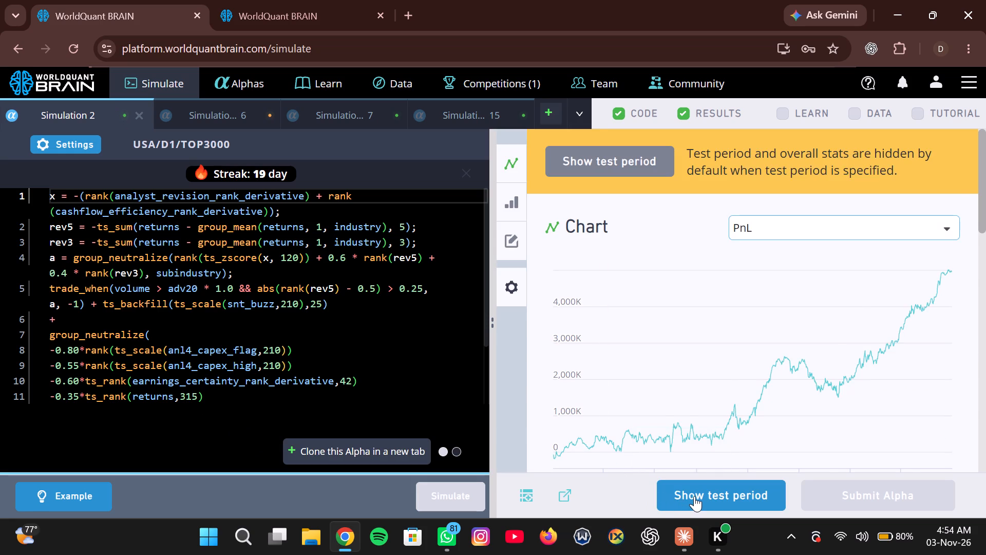
scroll(803, 418, "down", 3)
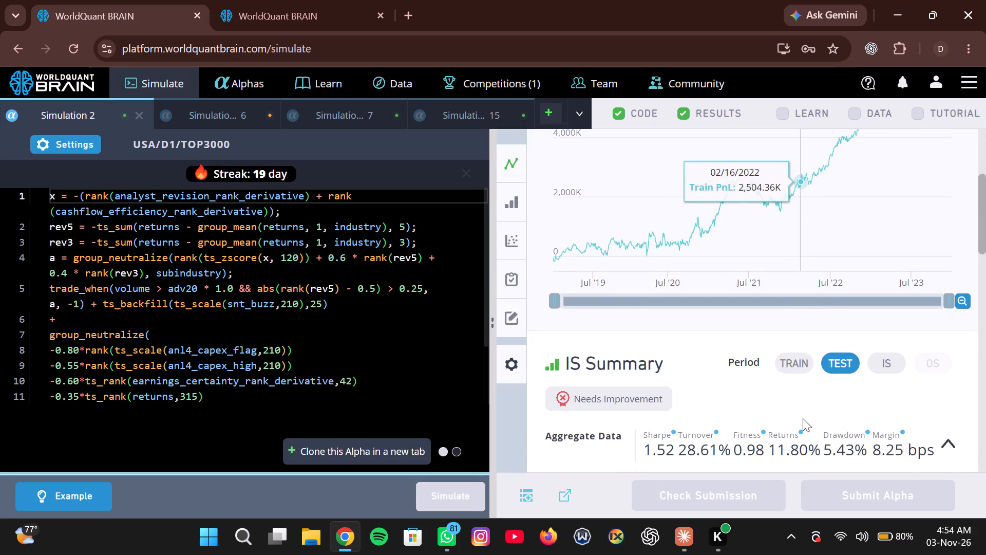
scroll(803, 418, "down", 5)
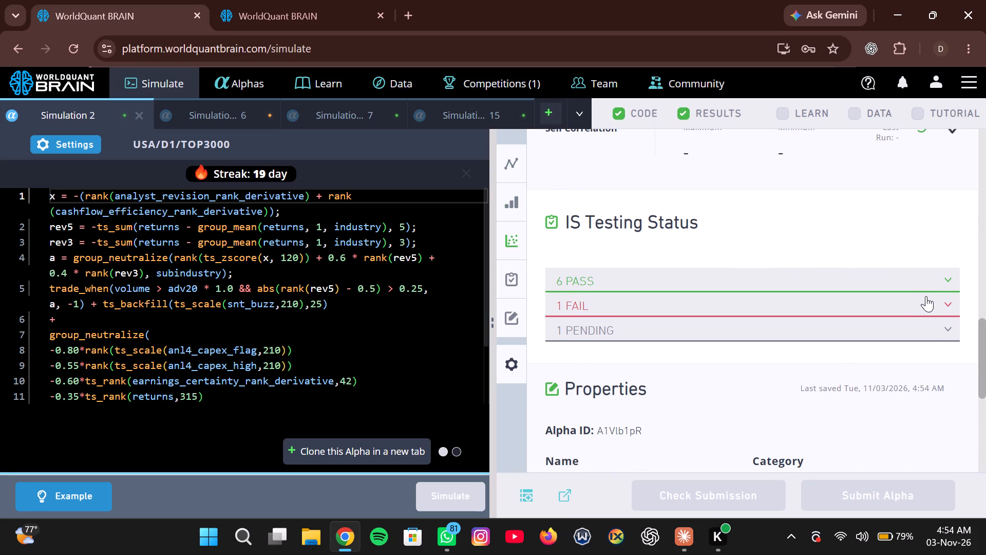
left_click(926, 298)
left_click(906, 281)
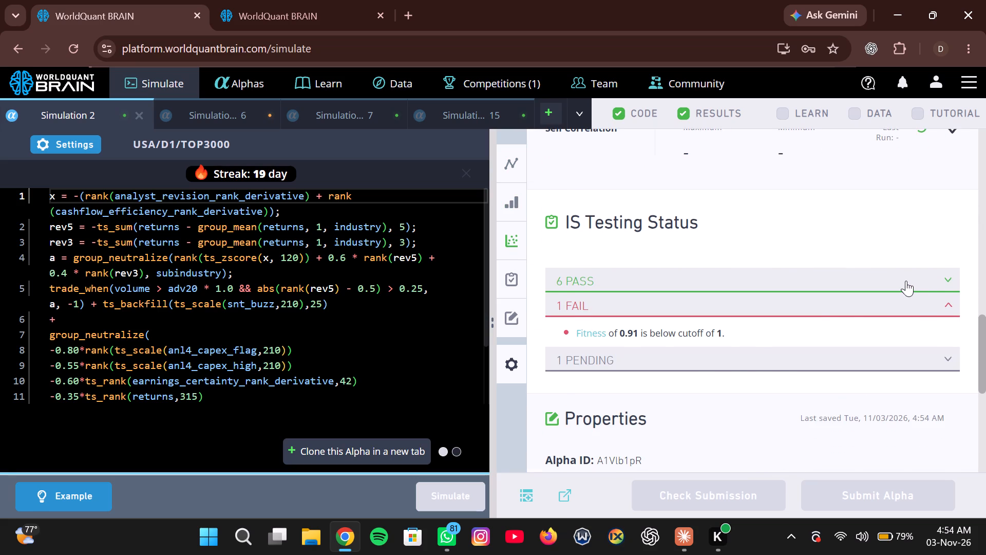
left_click(906, 281)
scroll(553, 373, "down", 1)
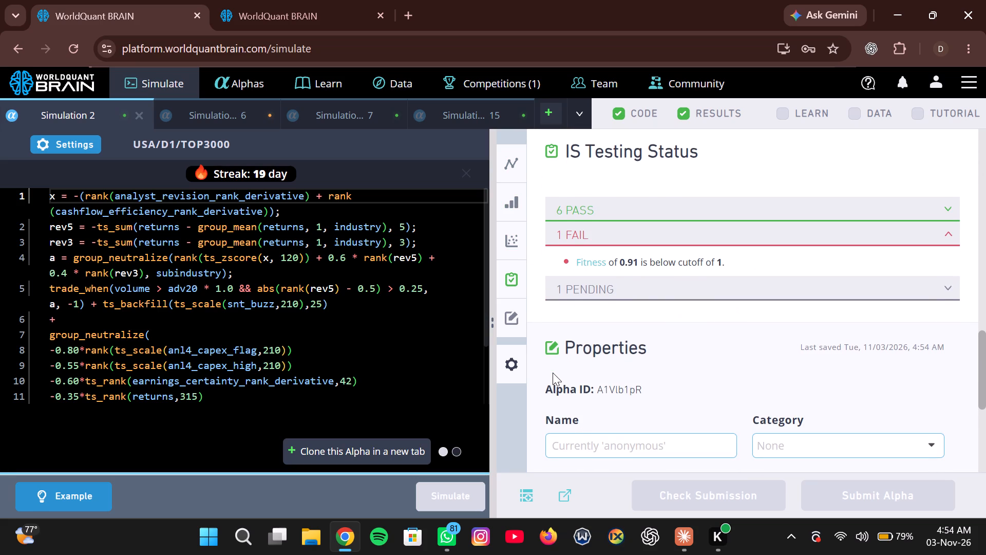
Remove "+ ts_backfill(ts_scale(snt_buzz,210),25)" after trade_when(…, a, -1) in Simulation 2 and simulate the remaining expression.
left_click(186, 118)
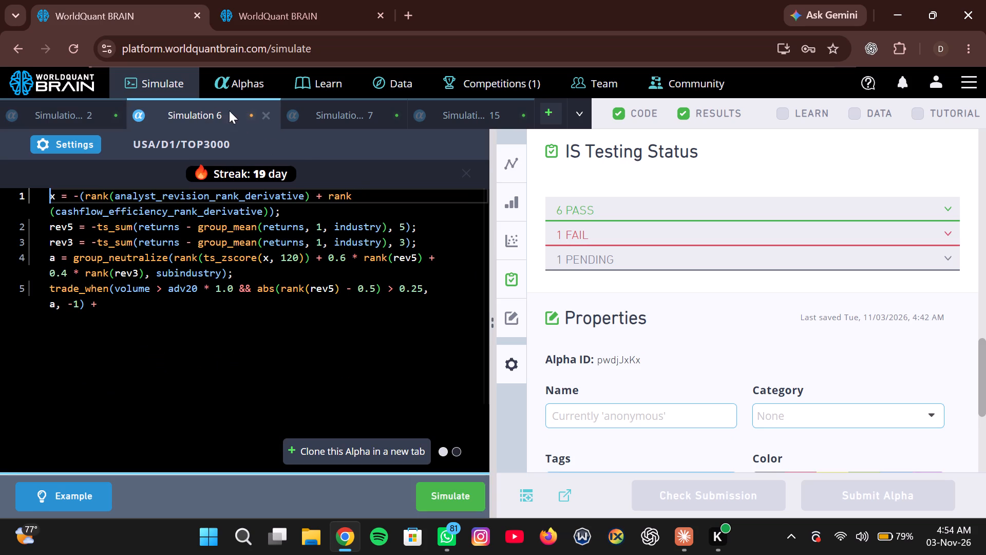
left_click(64, 112)
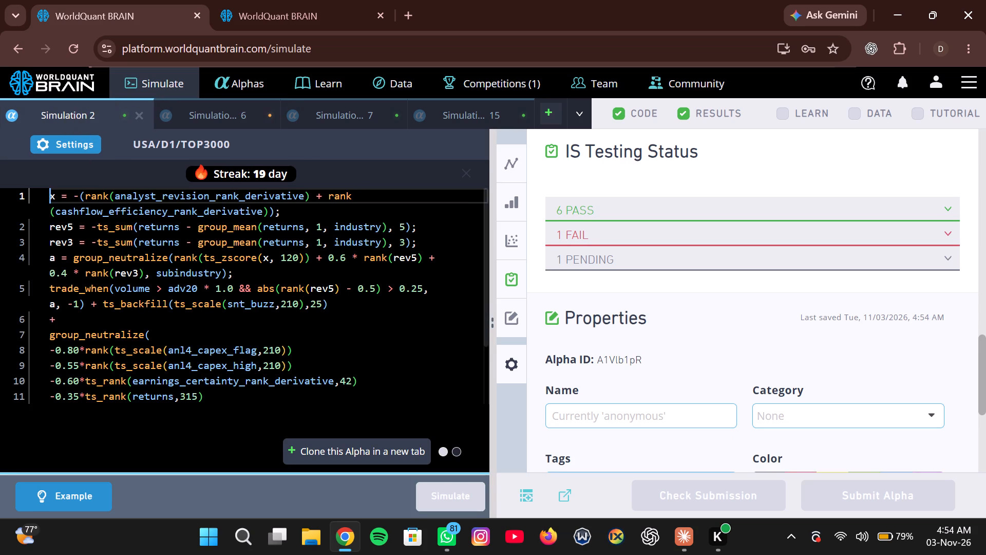
scroll(248, 335, "down", 1)
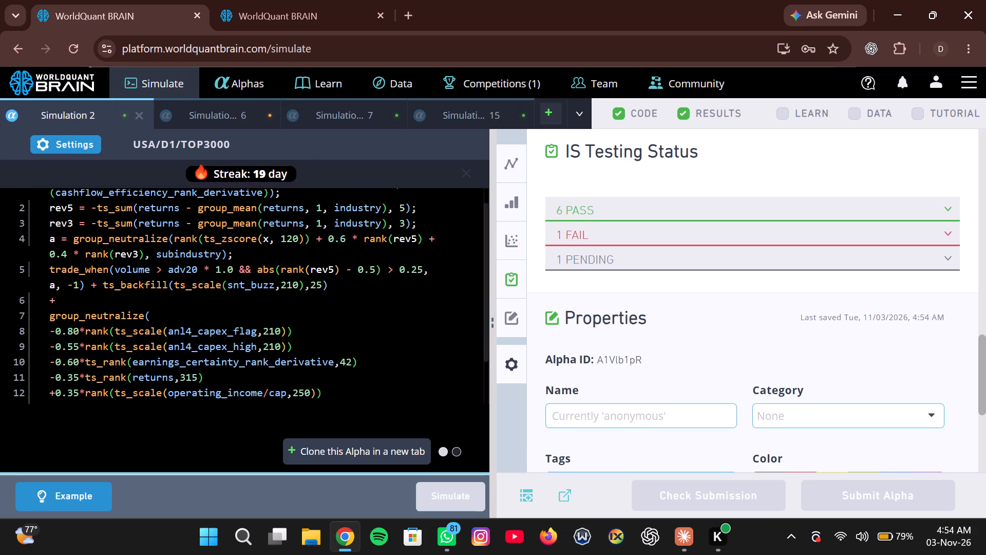
scroll(214, 341, "down", 3)
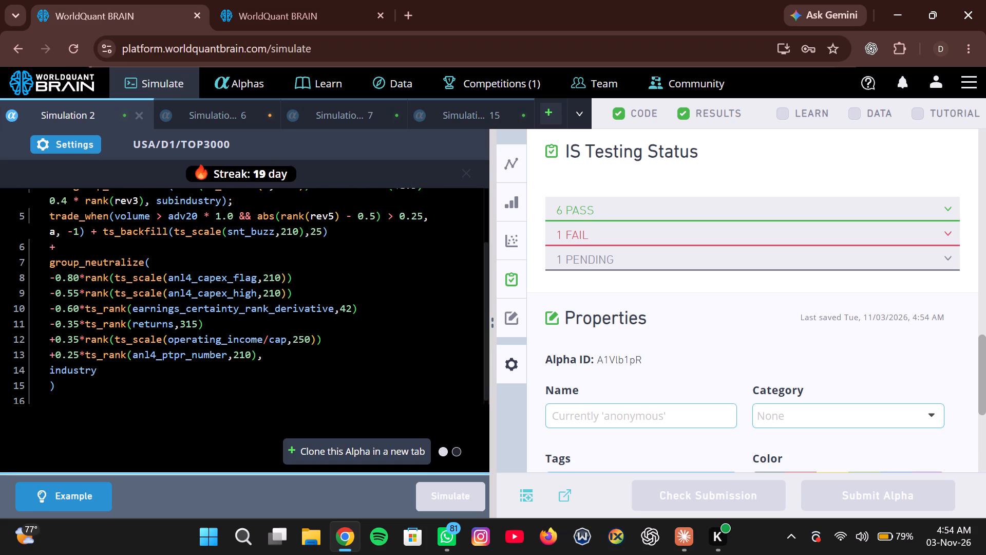
scroll(214, 341, "down", 1)
left_click_drag(343, 227, 225, 226)
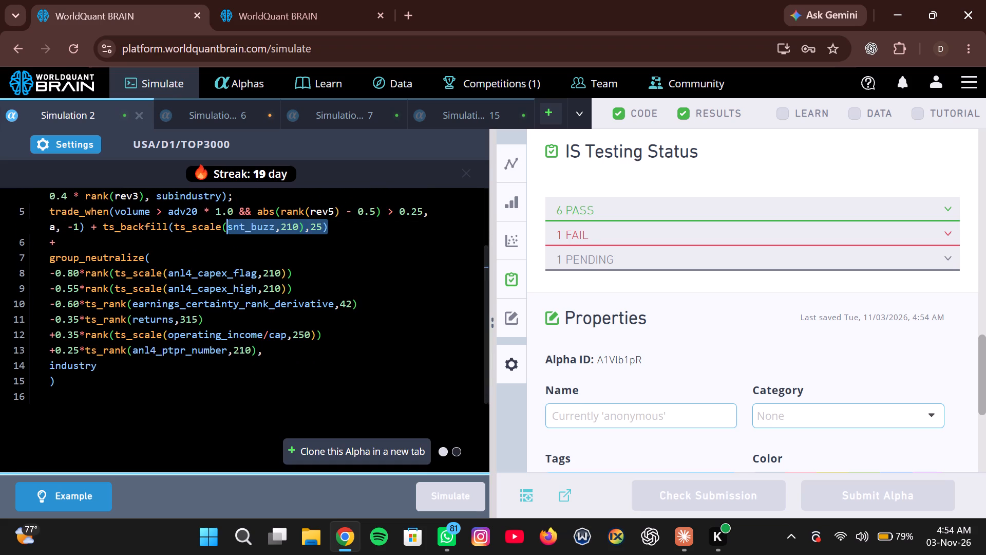
left_click_drag(225, 226, 96, 227)
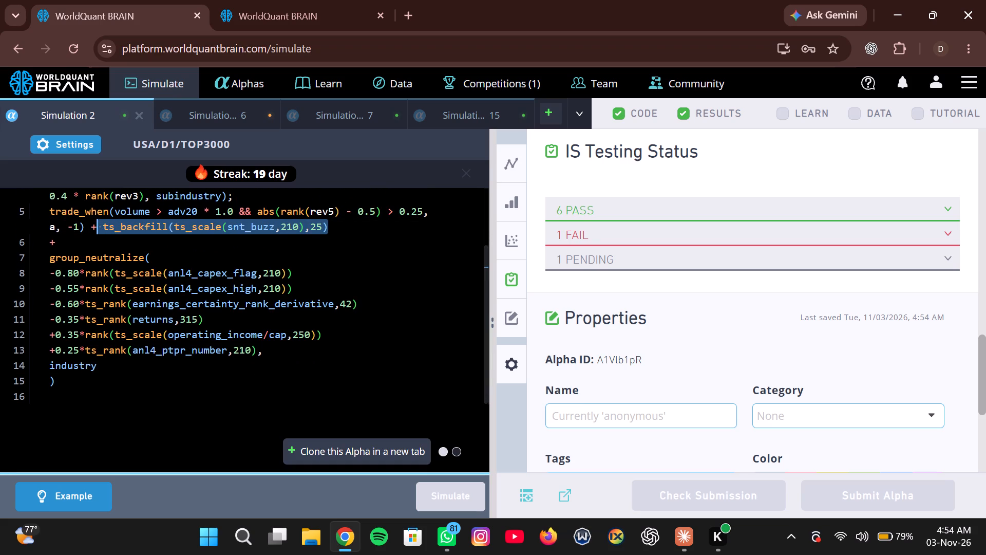
left_click_drag(96, 227, 87, 227)
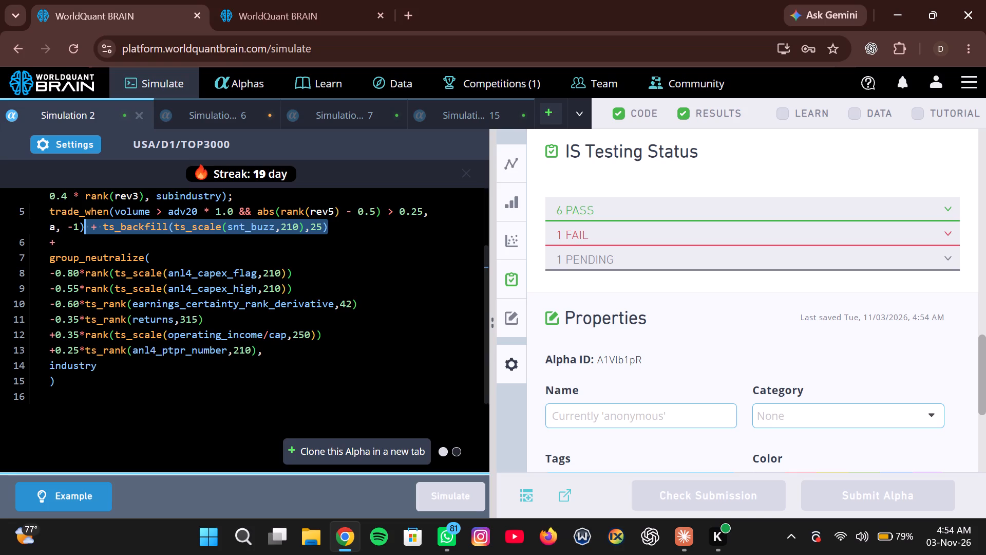
left_click_drag(87, 227, 86, 227)
key("BackSpace")
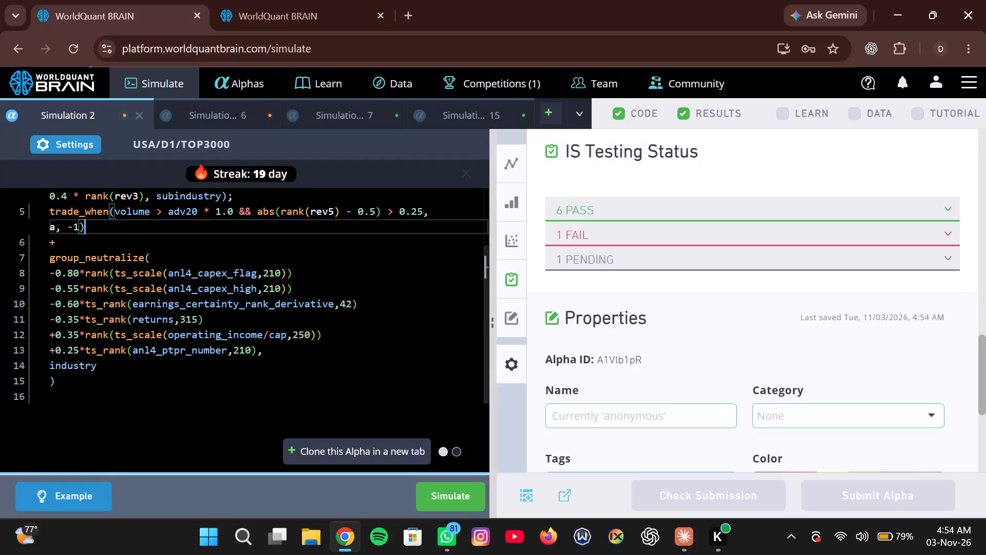
left_click(423, 496)
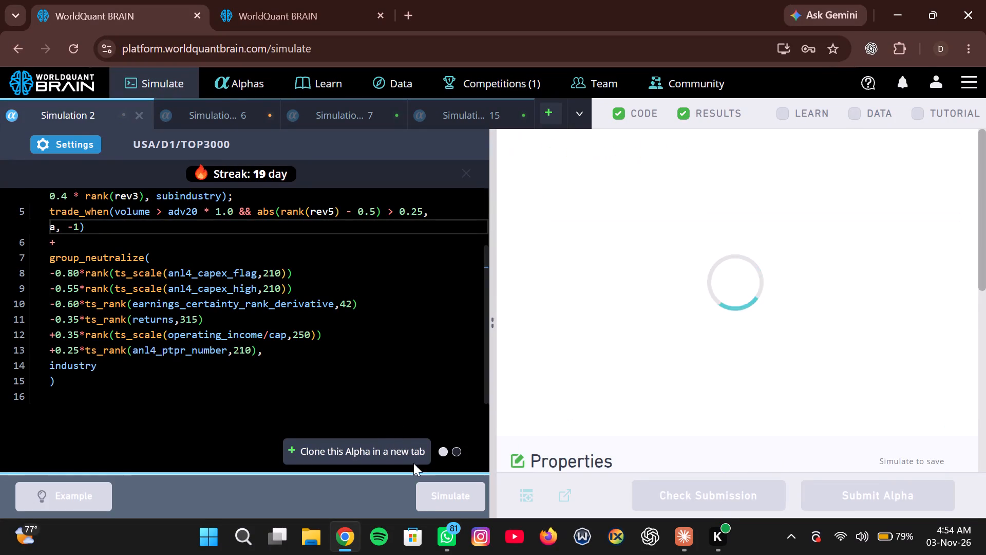
left_click(225, 115)
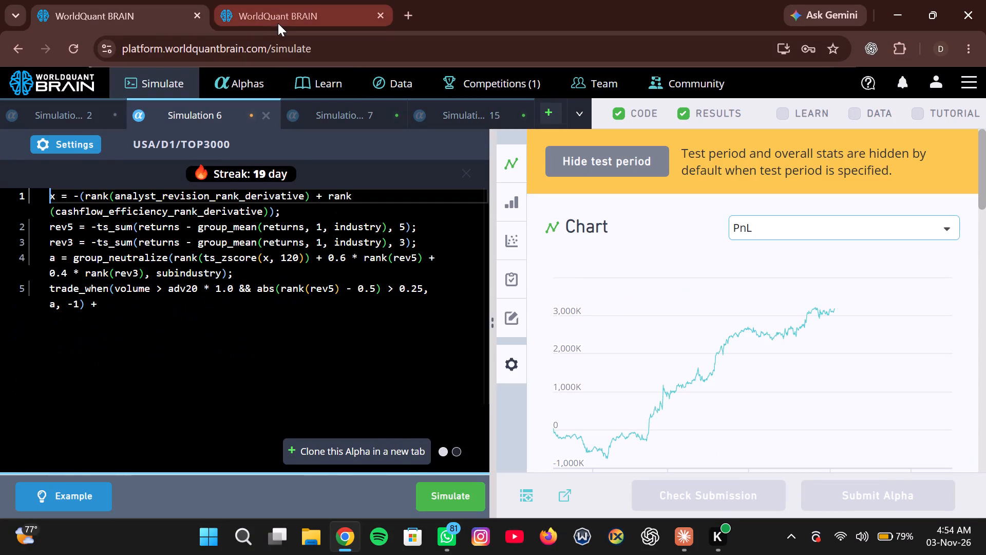
left_click(281, 15)
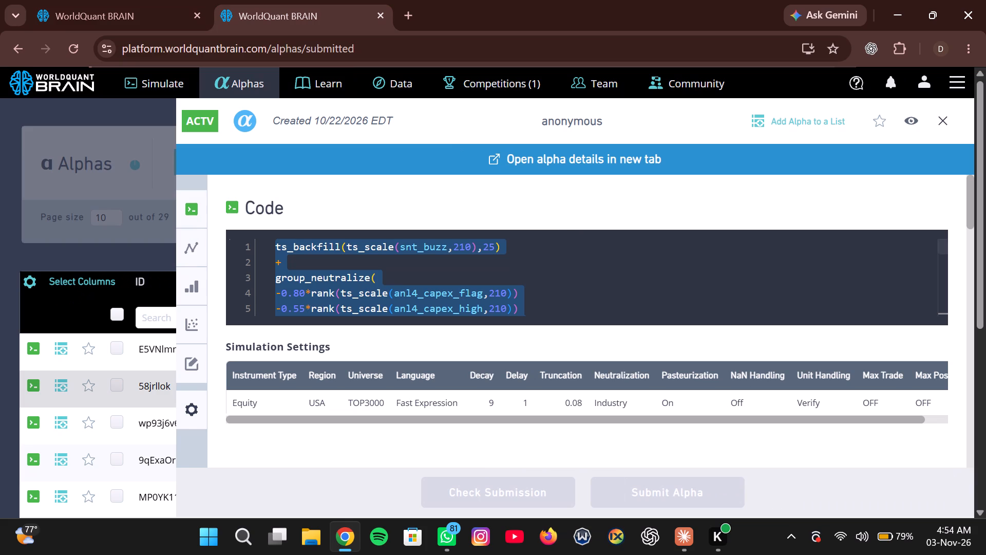
scroll(737, 305, "down", 8)
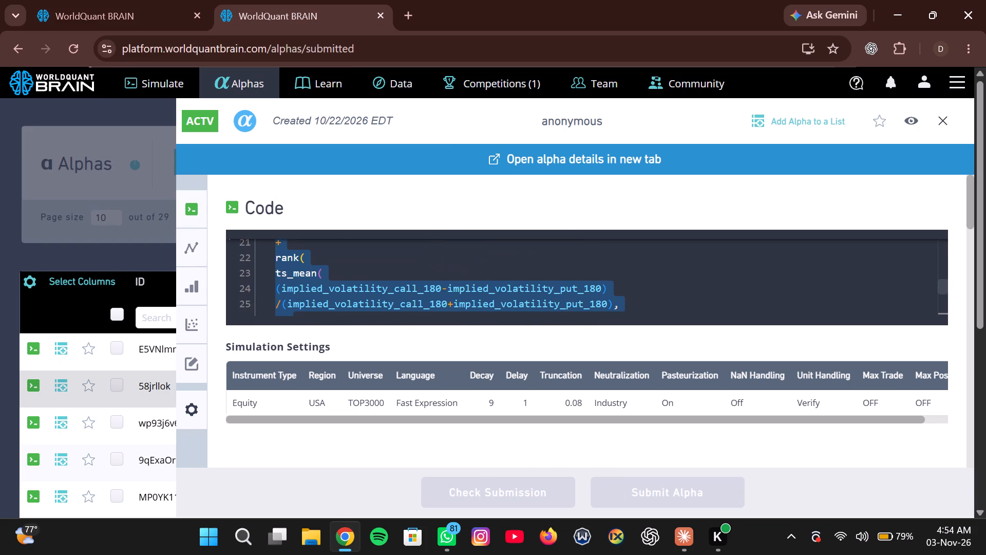
scroll(737, 305, "down", 4)
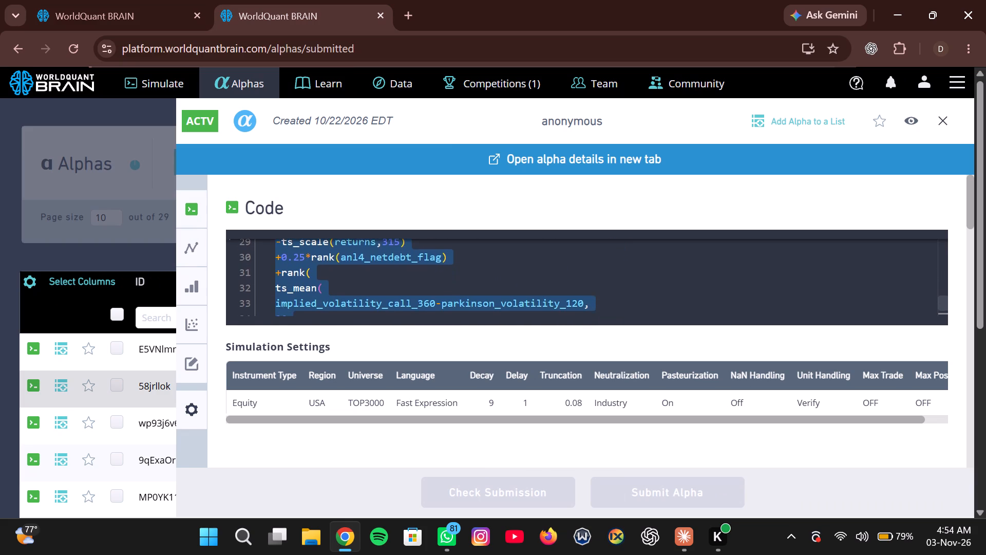
scroll(737, 305, "down", 3)
scroll(737, 305, "up", 3)
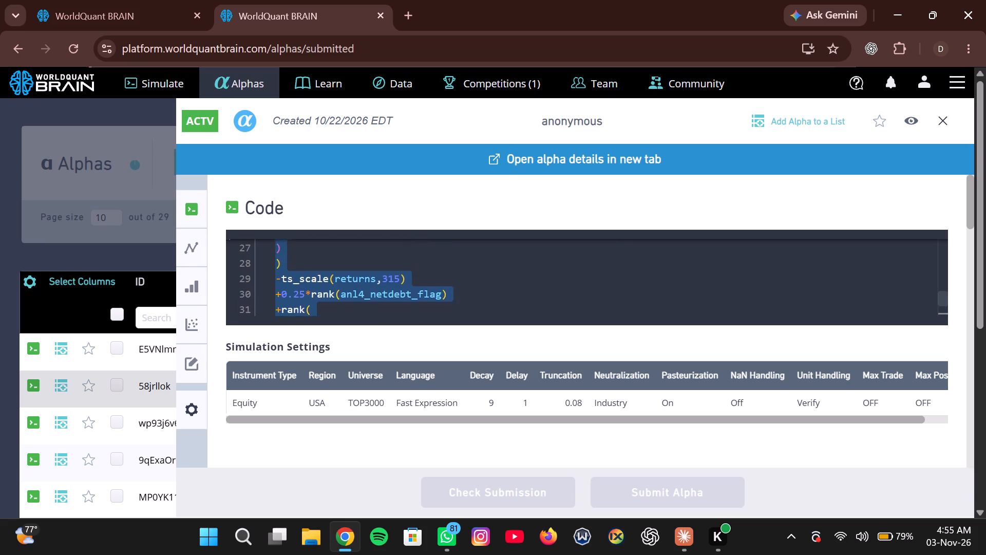
scroll(737, 305, "up", 2)
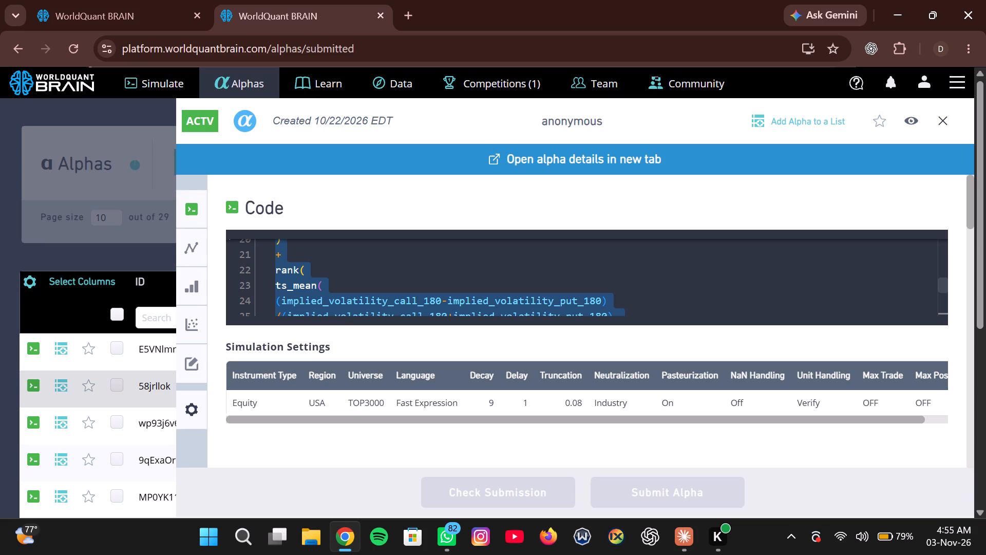
left_click_drag(271, 270, 277, 271)
left_click(277, 271)
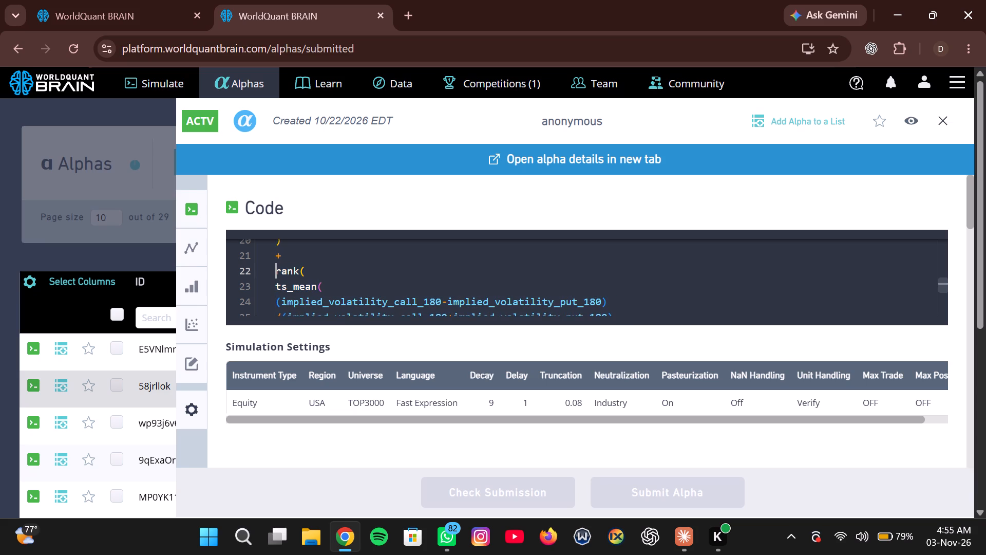
left_click_drag(277, 271, 371, 349)
key("ctrl+c")
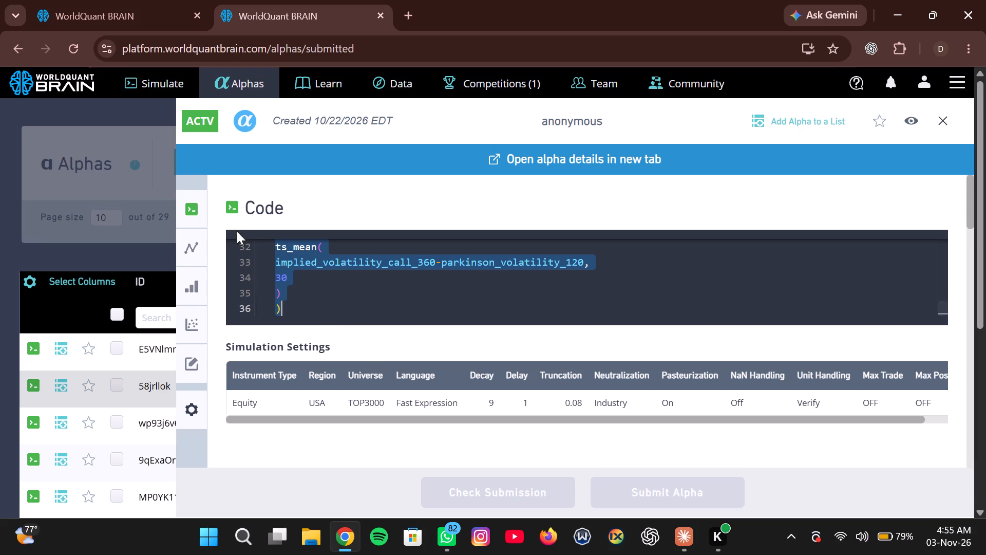
Append the copied implied-volatility block after the trailing "+" in Simulation 6 and simulate it.
left_click(105, 6)
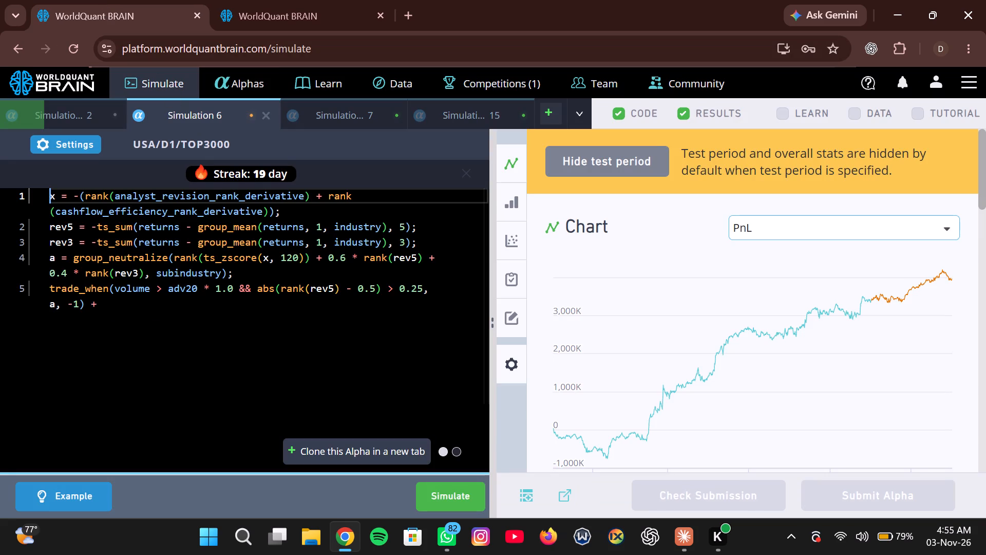
left_click(221, 307)
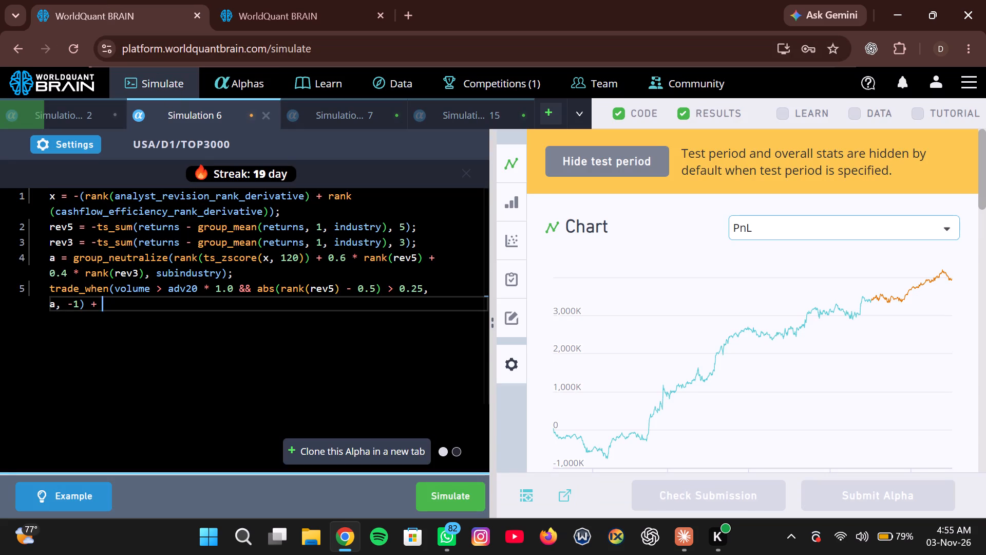
key("ctrl+v")
left_click(433, 501)
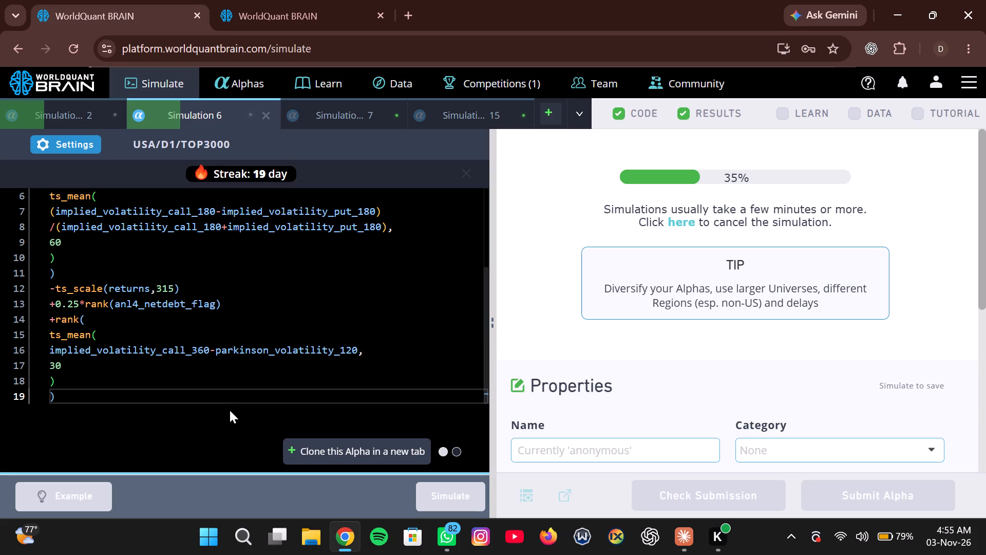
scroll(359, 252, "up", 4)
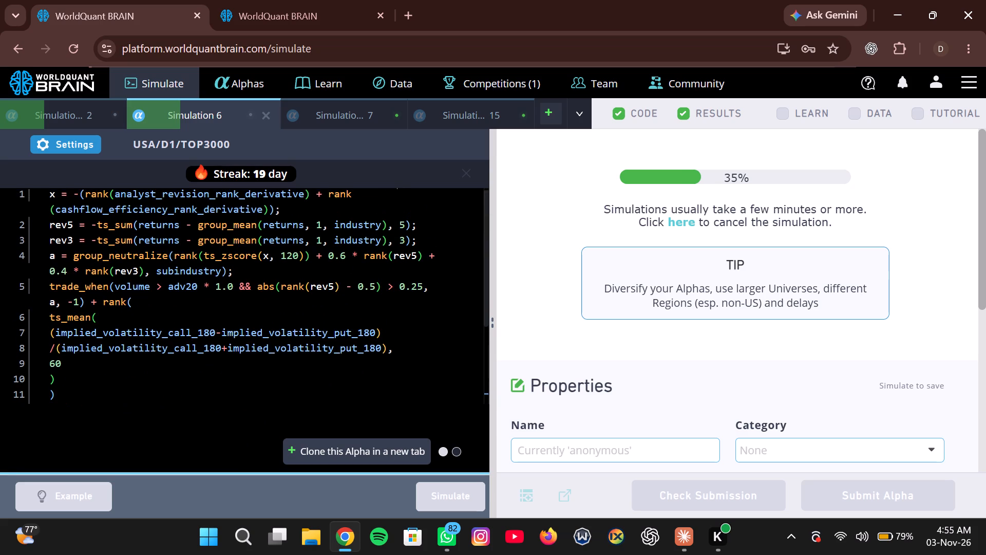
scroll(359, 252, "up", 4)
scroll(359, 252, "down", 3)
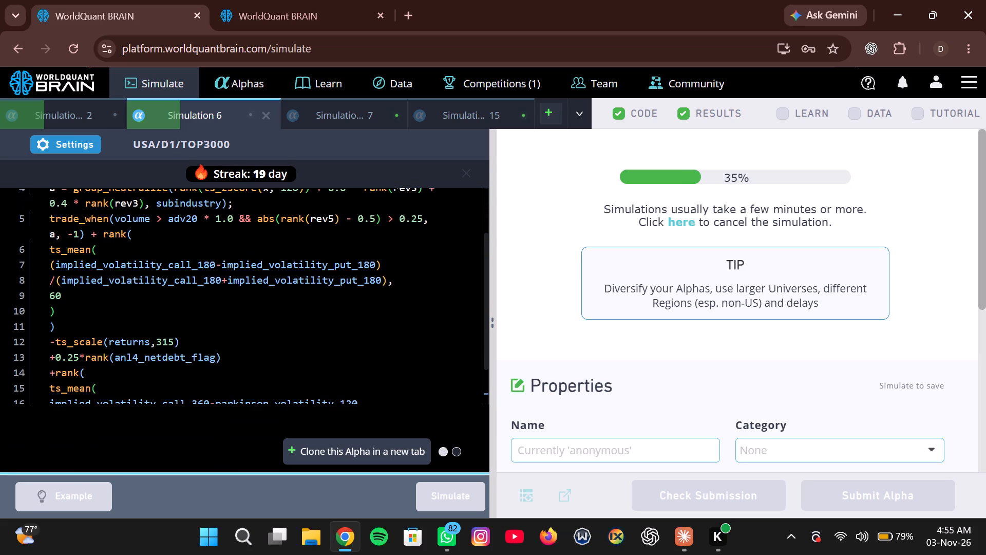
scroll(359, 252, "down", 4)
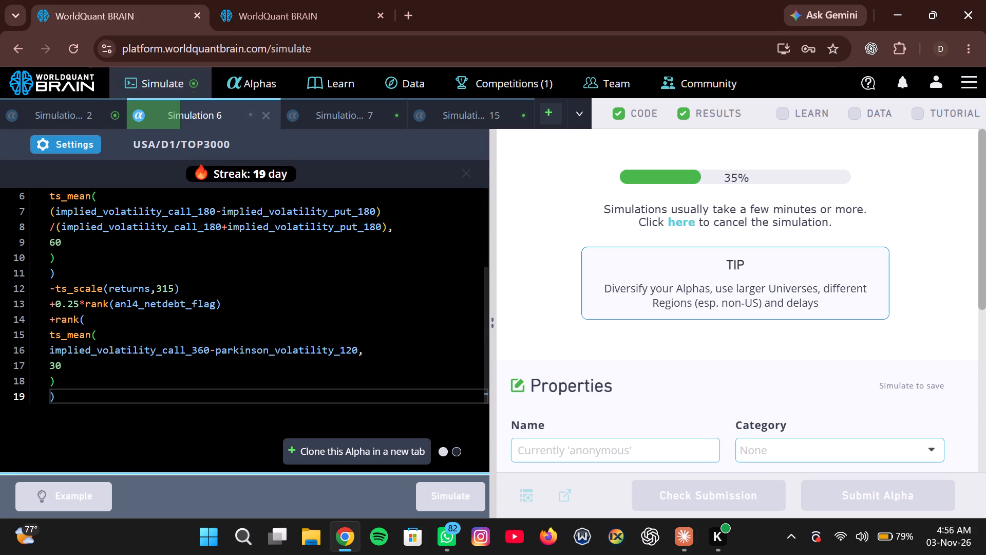
Show Simulation 2's test period and examine its IS Summary, yearly results and the PASS and FAIL entries under IS Testing Status.
left_click(73, 119)
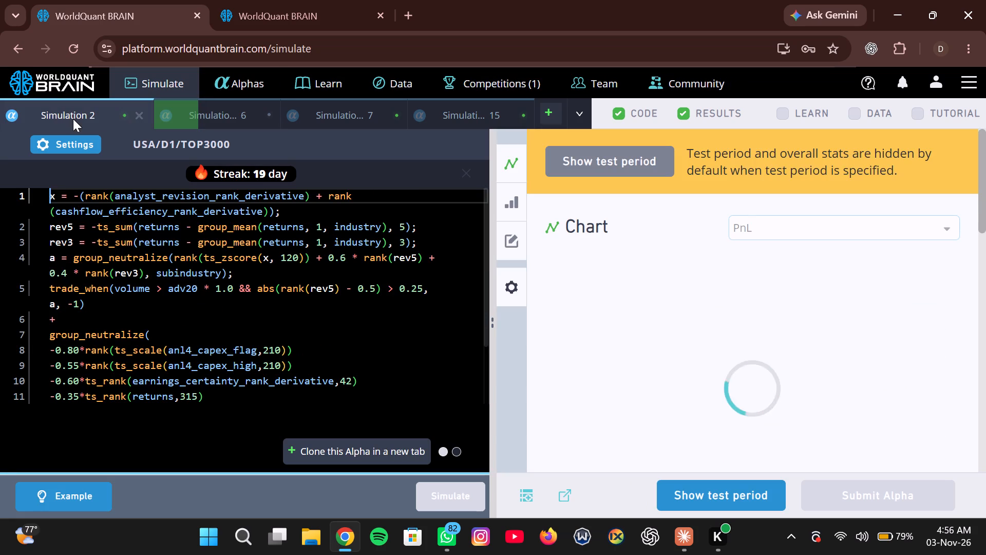
left_click(667, 497)
scroll(755, 429, "down", 3)
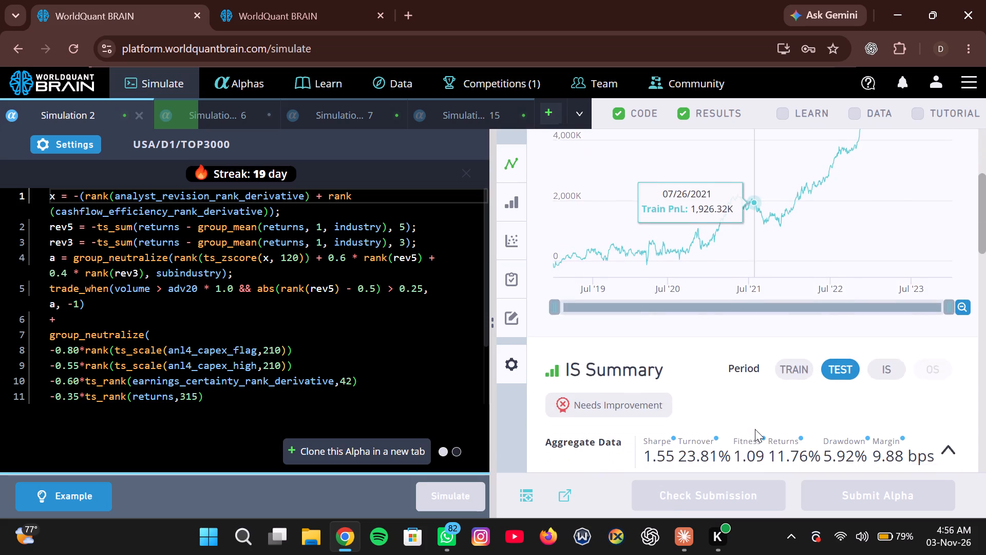
scroll(755, 429, "right", 2)
scroll(755, 429, "down", 4)
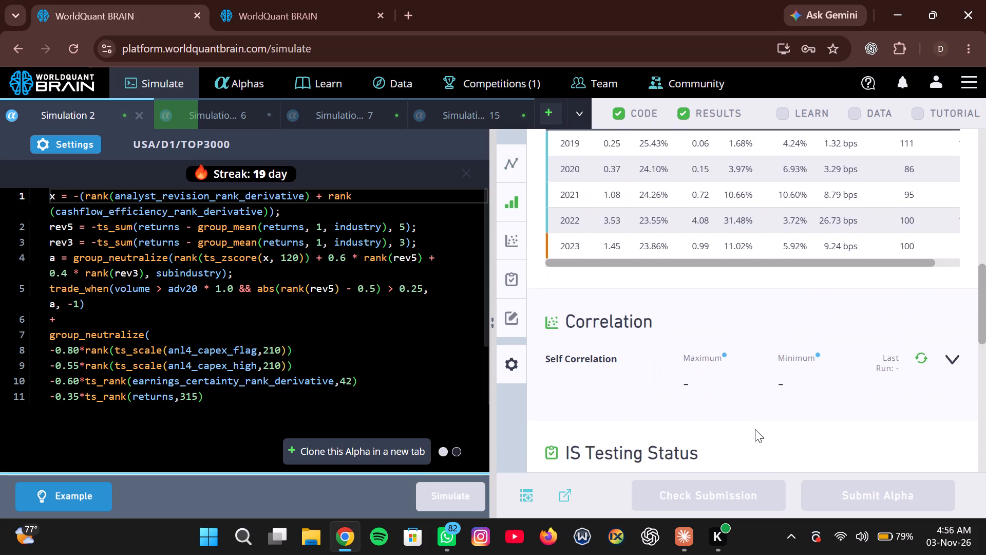
scroll(755, 429, "right", 3)
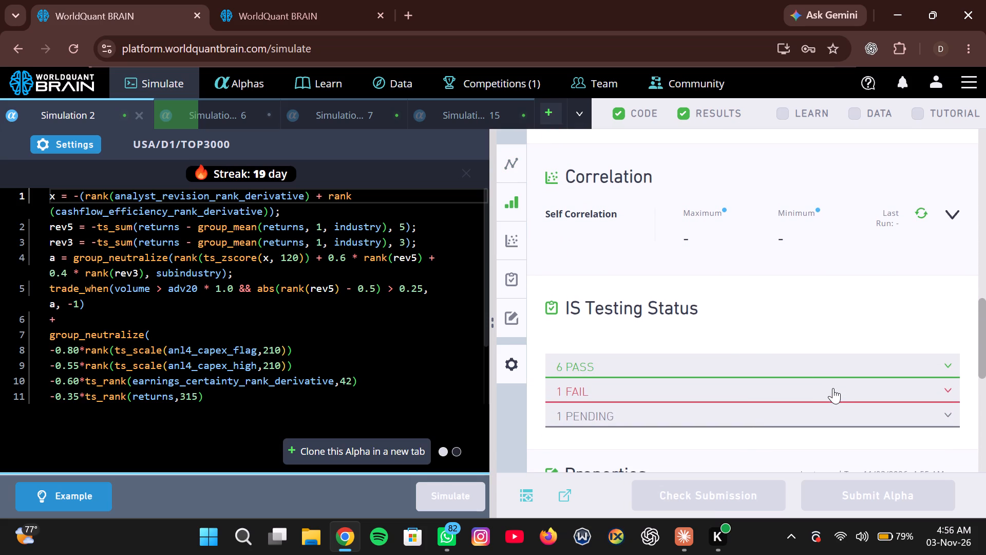
left_click(833, 388)
left_click(838, 372)
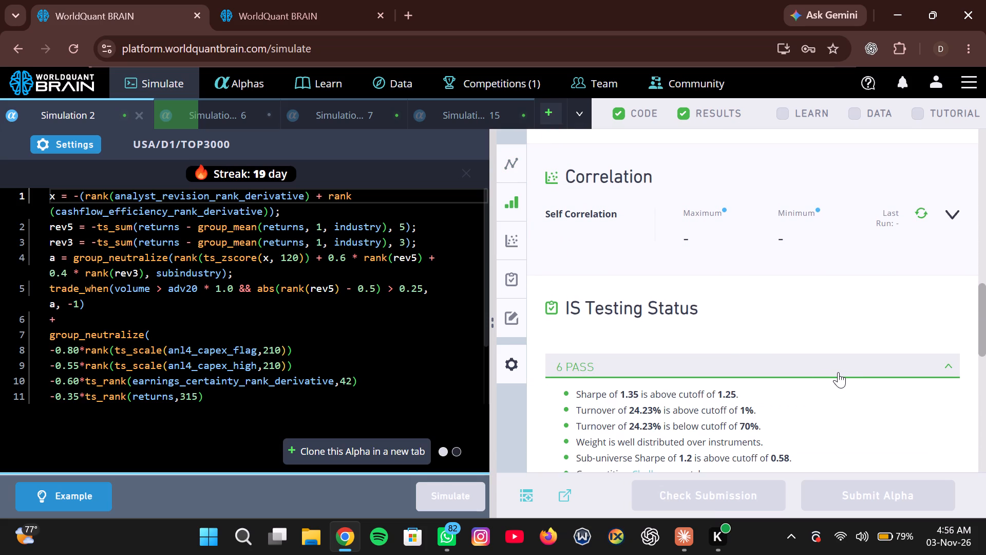
scroll(838, 372, "down", 1)
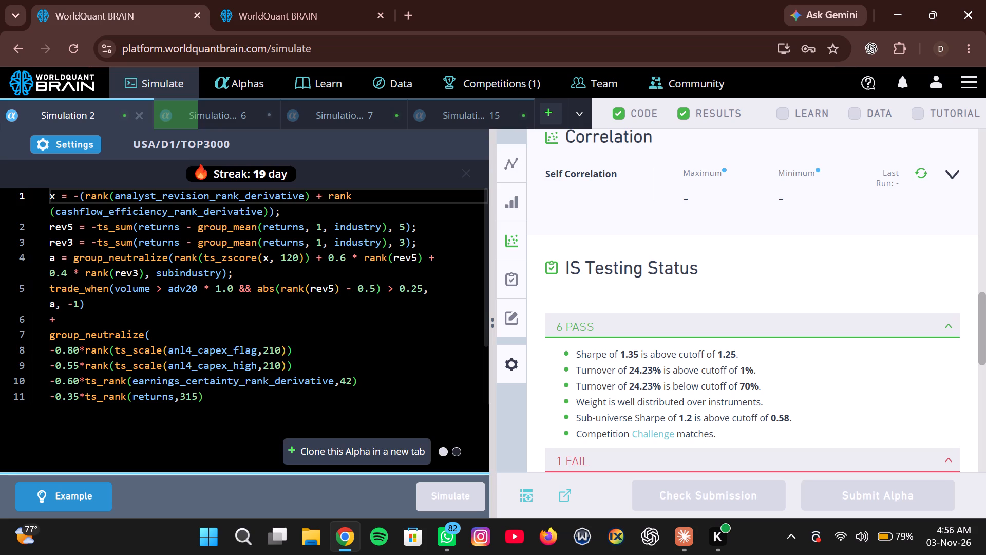
Copy Simulation 2's entire expression, from the x definition through the closing bracket of the group_neutralize block.
scroll(415, 381, "down", 4)
scroll(415, 381, "up", 4)
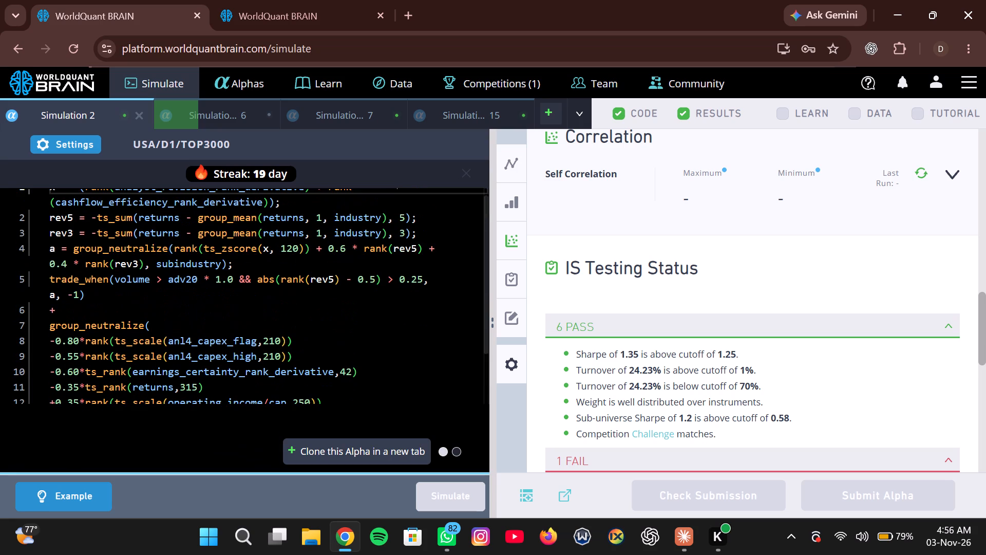
scroll(333, 368, "down", 3)
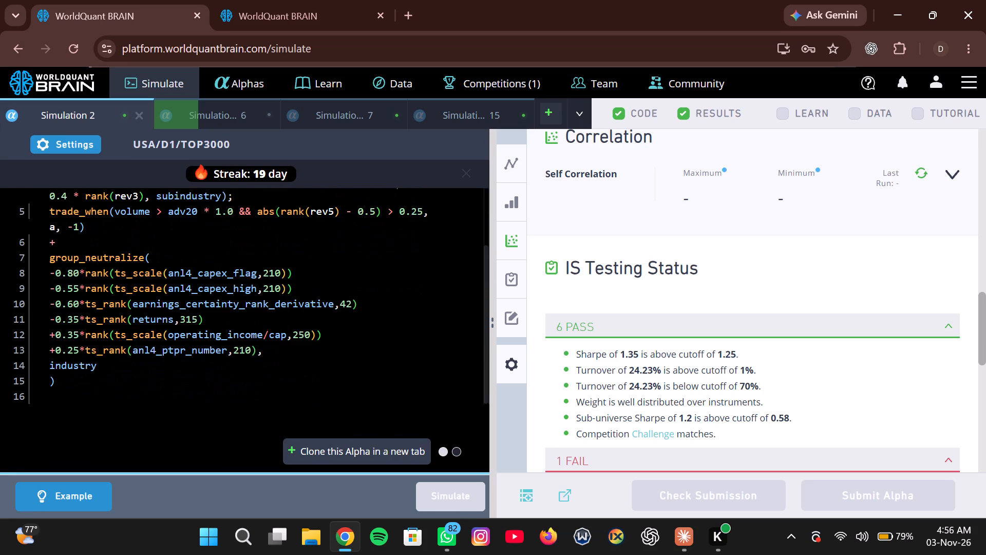
left_click(252, 383)
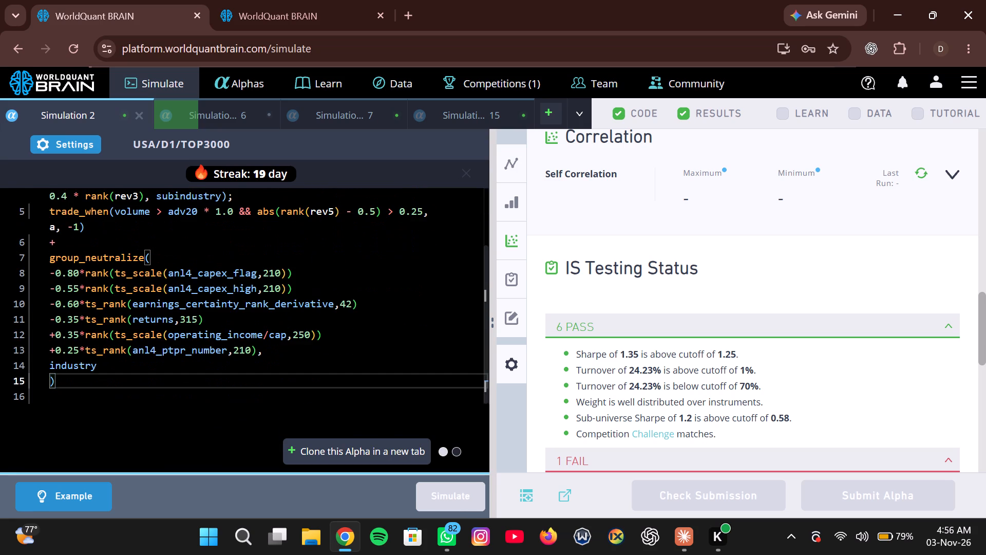
key("ctrl+a")
key("ctrl+c")
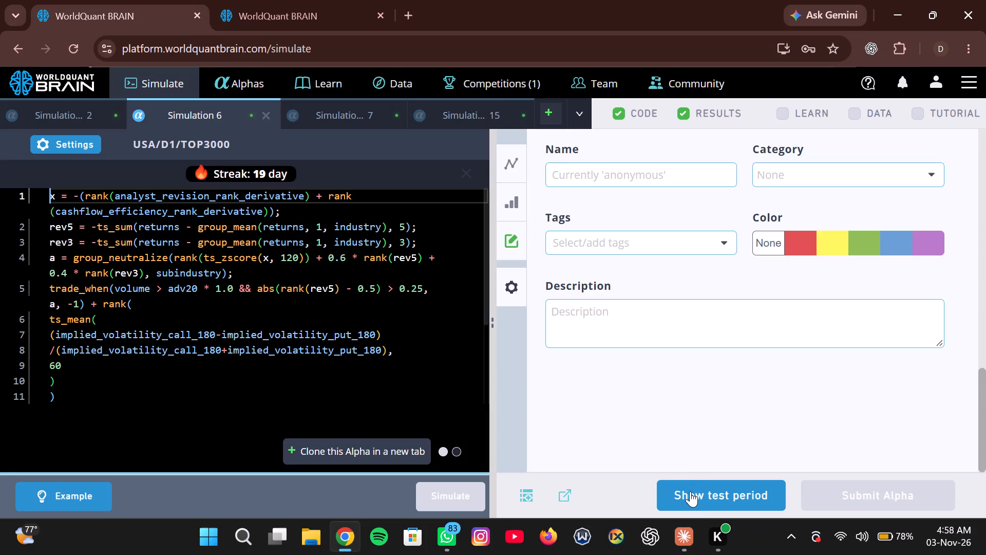
left_click(690, 493)
left_click(690, 493)
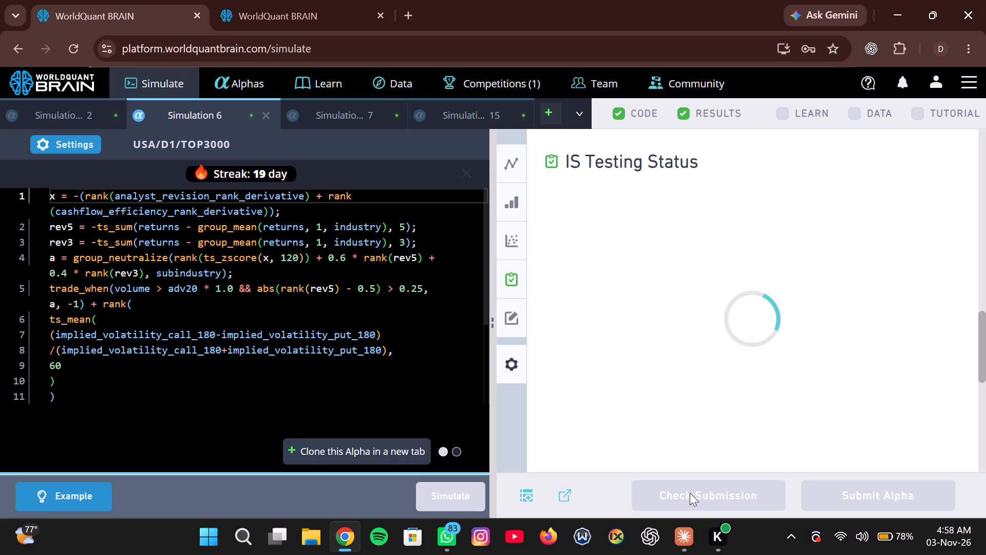
left_click(964, 456)
Examine Simulation 6's IS Summary and the expanded FAIL and PASS entries in IS Testing Status.
left_click(922, 249)
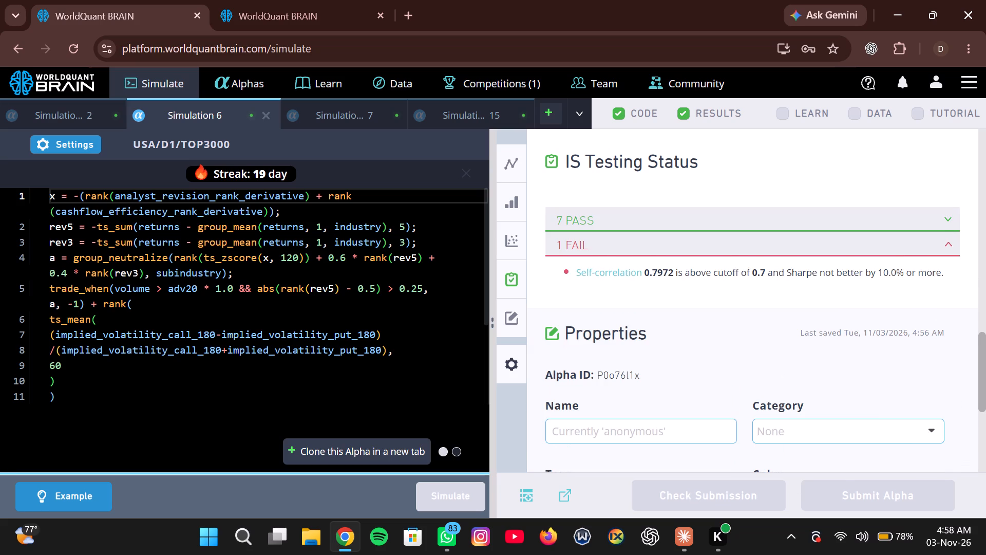
scroll(831, 294, "up", 4)
scroll(831, 294, "down", 1)
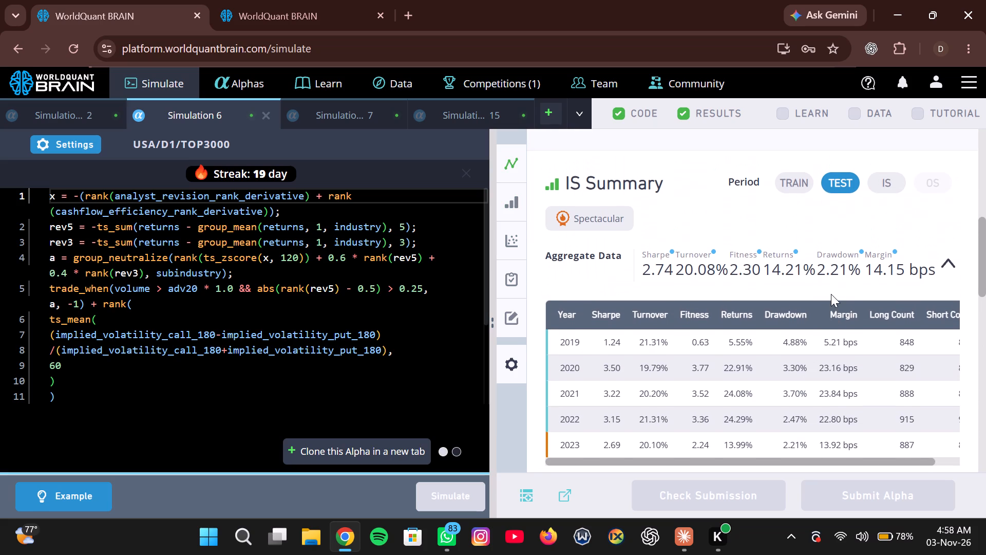
scroll(831, 294, "down", 1)
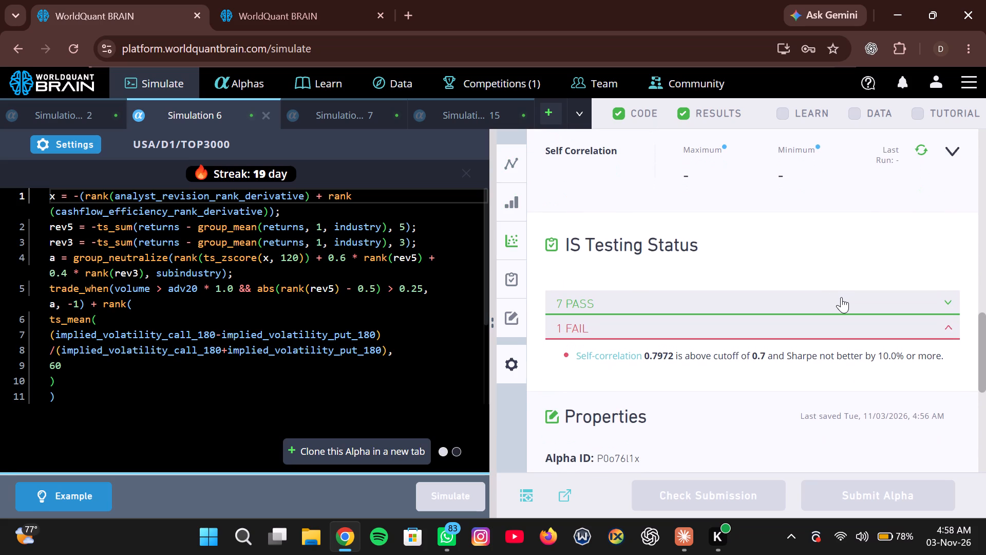
left_click(841, 297)
scroll(841, 297, "down", 2)
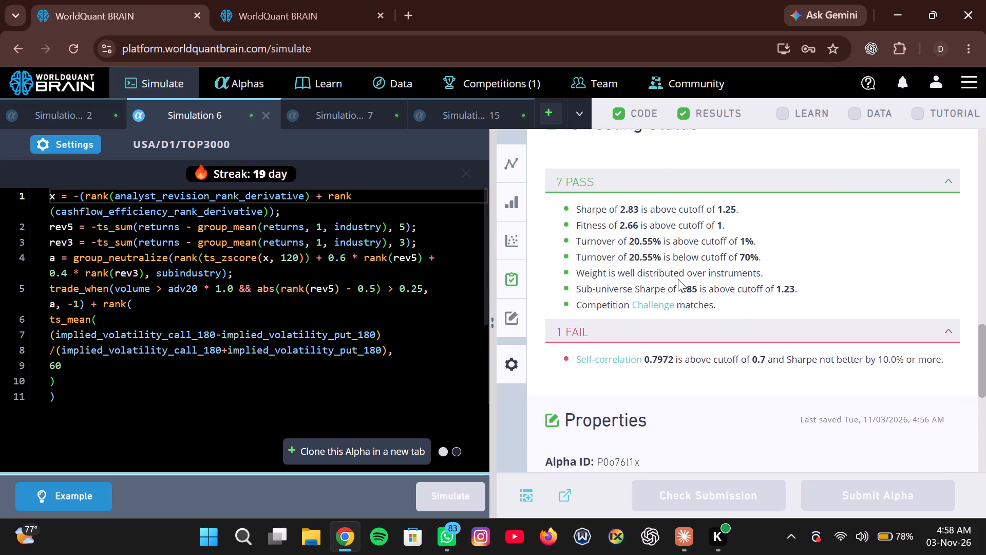
Delete the 60-day rank(ts_mean()) term on implied_volatility_call_180 and implied_volatility_put_180 from Simulation 6's expression and simulate it again.
scroll(351, 367, "down", 4)
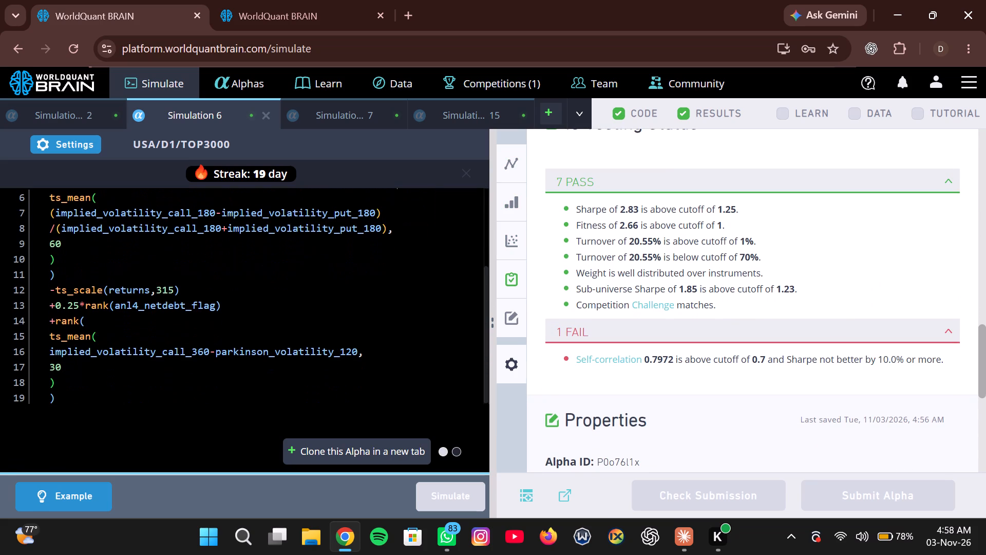
scroll(351, 367, "down", 2)
scroll(351, 367, "up", 1)
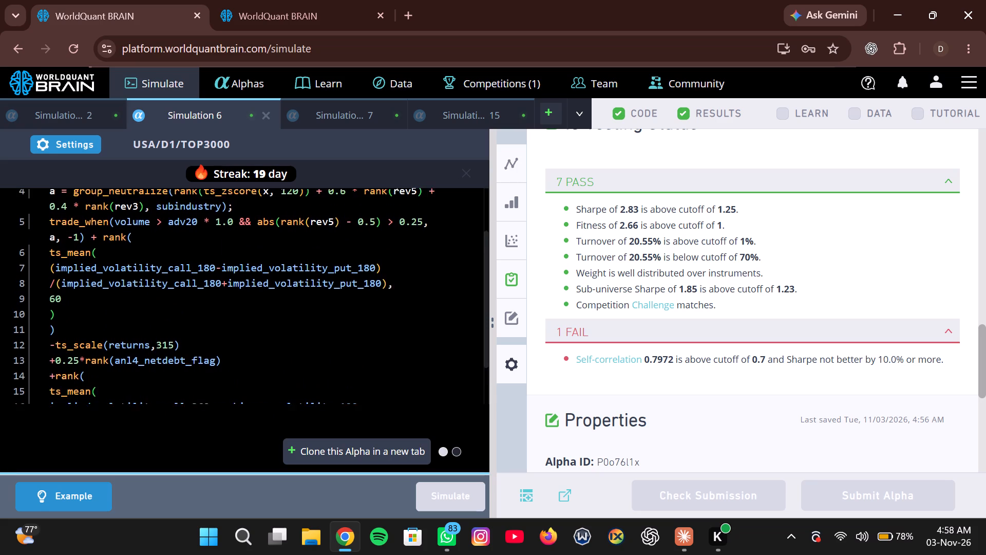
scroll(351, 367, "up", 1)
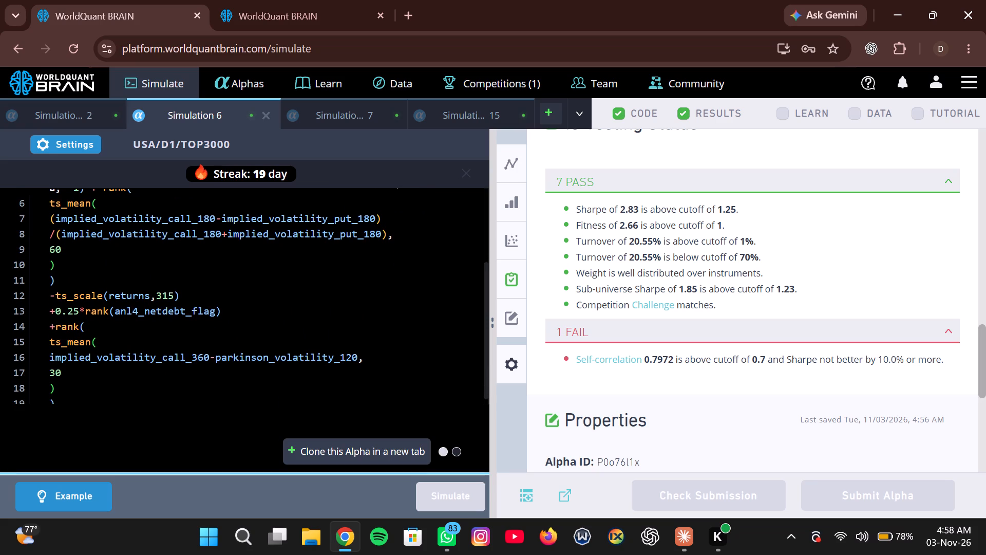
scroll(288, 321, "up", 2)
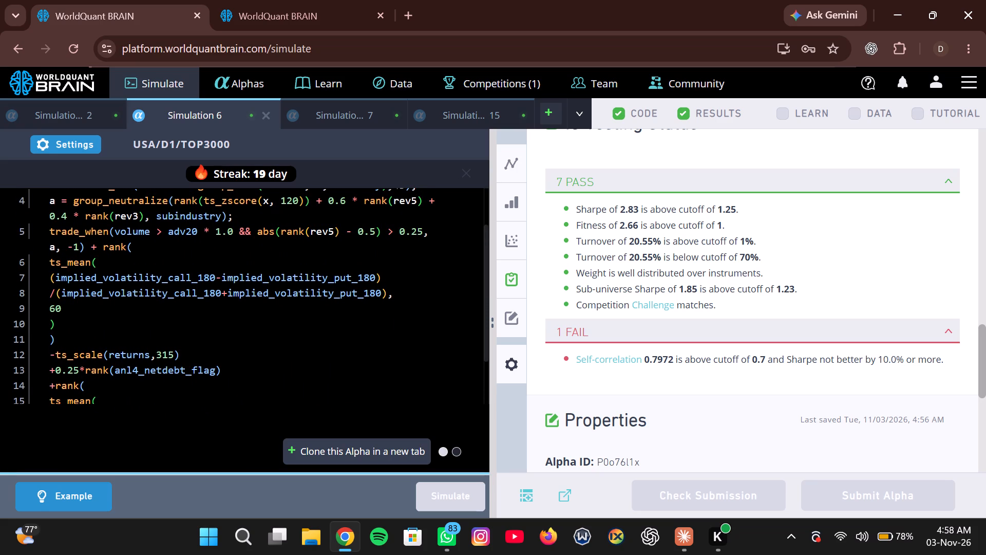
left_click(78, 341)
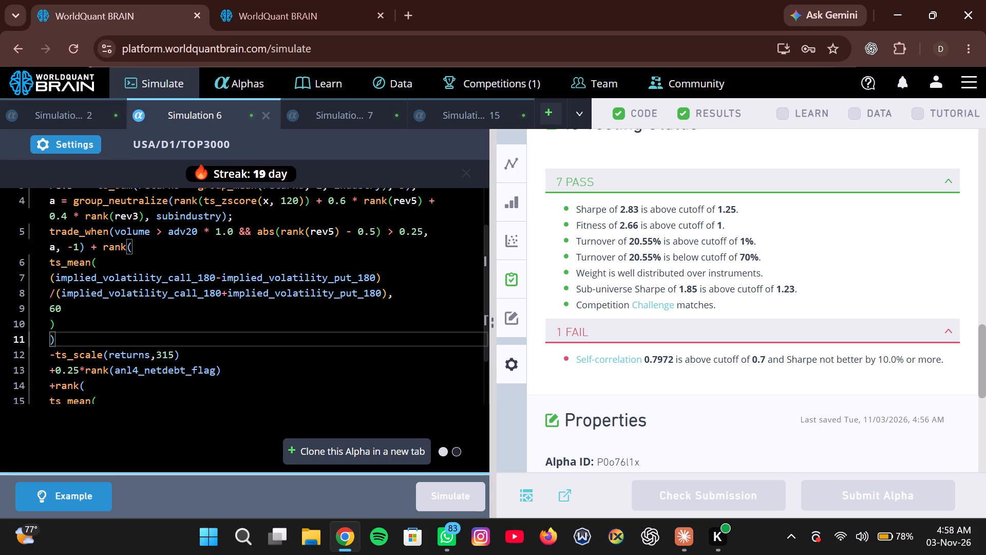
left_click_drag(78, 341, 60, 268)
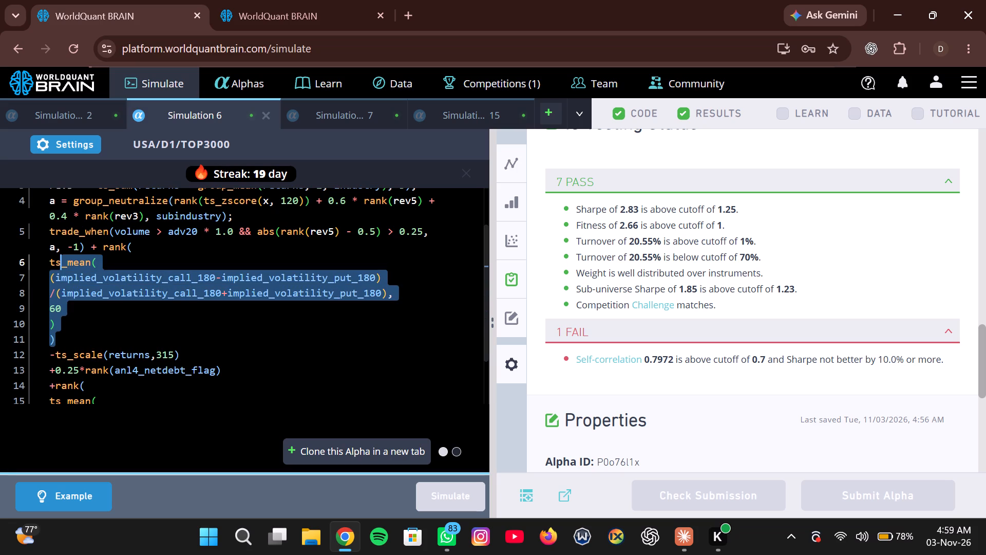
left_click_drag(60, 268, 45, 263)
left_click_drag(45, 263, 91, 244)
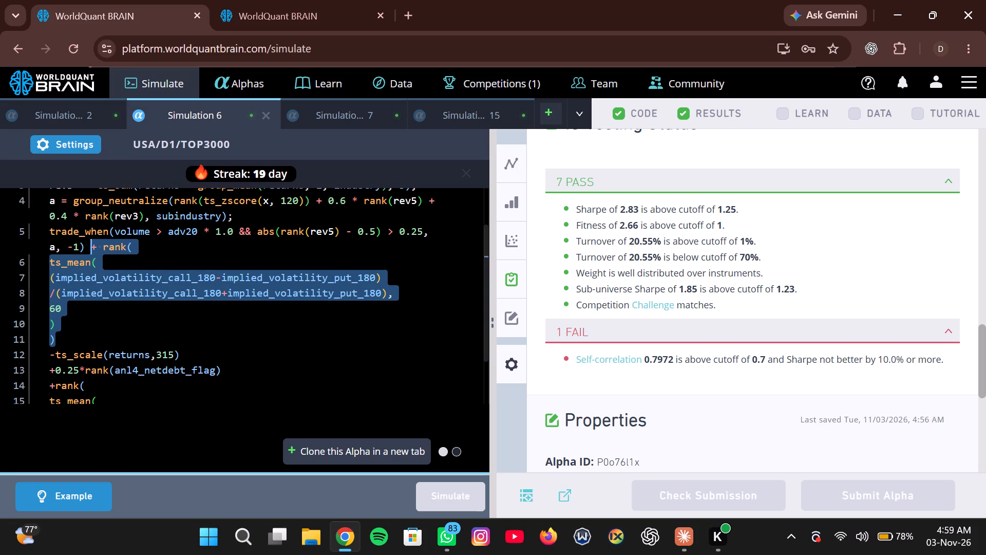
left_click_drag(91, 244, 105, 244)
key("BackSpace")
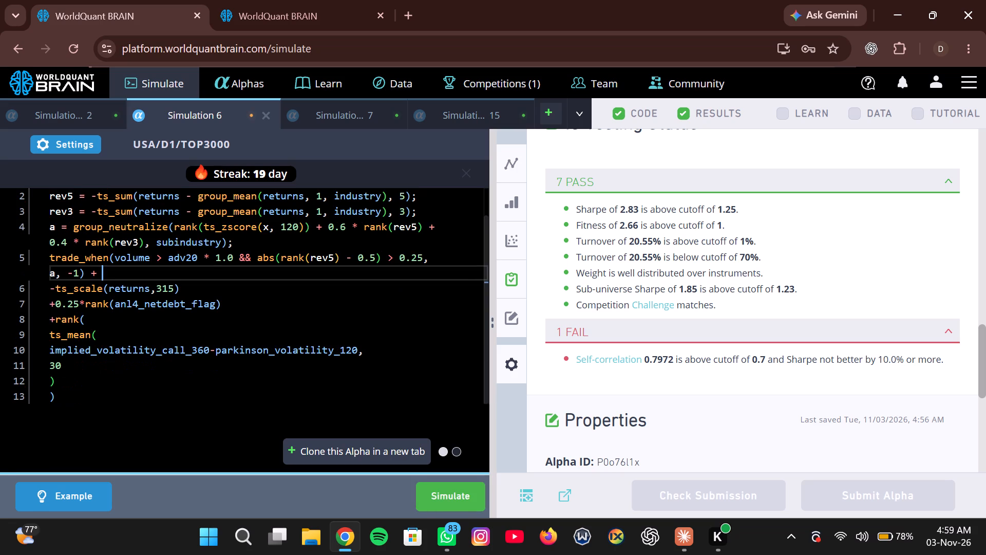
left_click(423, 495)
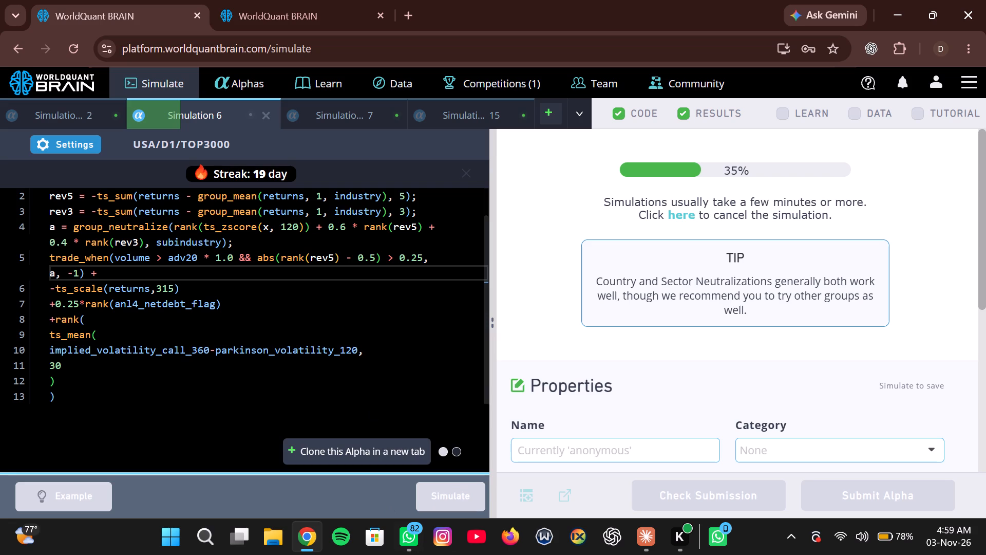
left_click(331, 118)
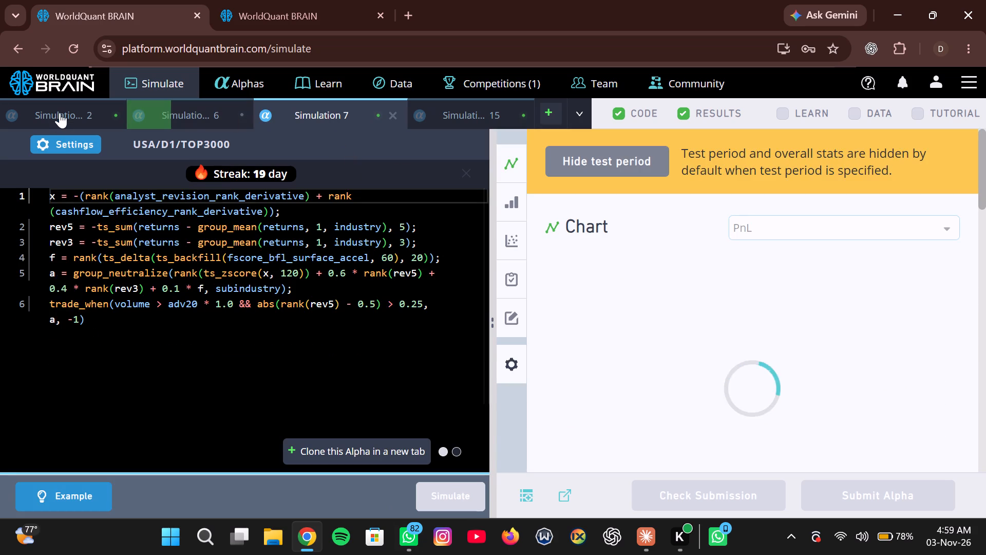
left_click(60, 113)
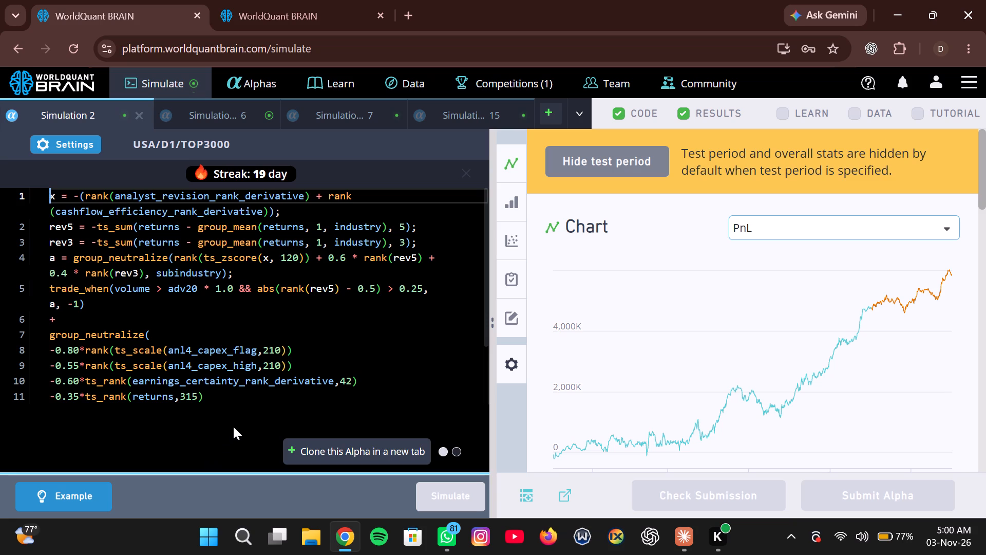
Show the test period of the re-simulated Simulation 6 and run its submission check.
left_click(205, 117)
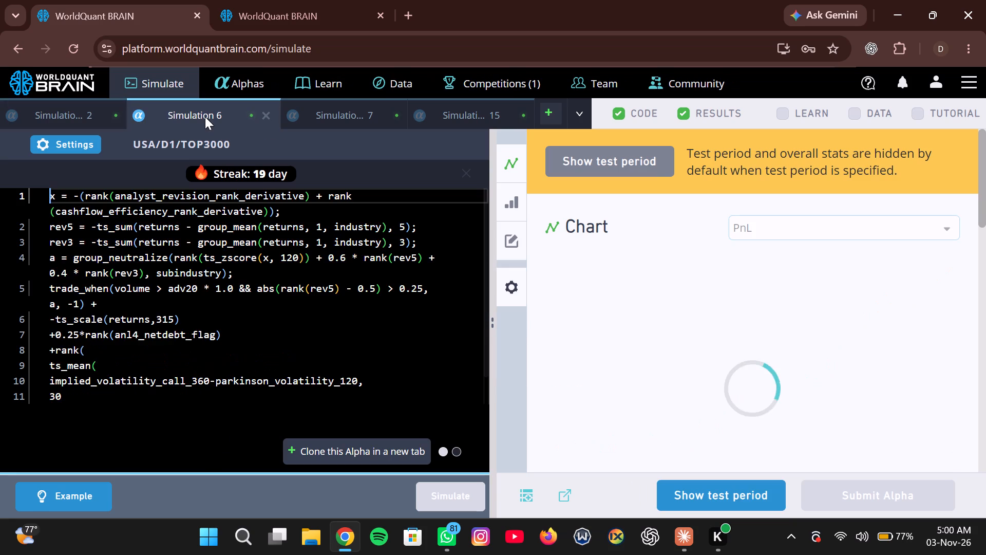
left_click(732, 501)
left_click(732, 501)
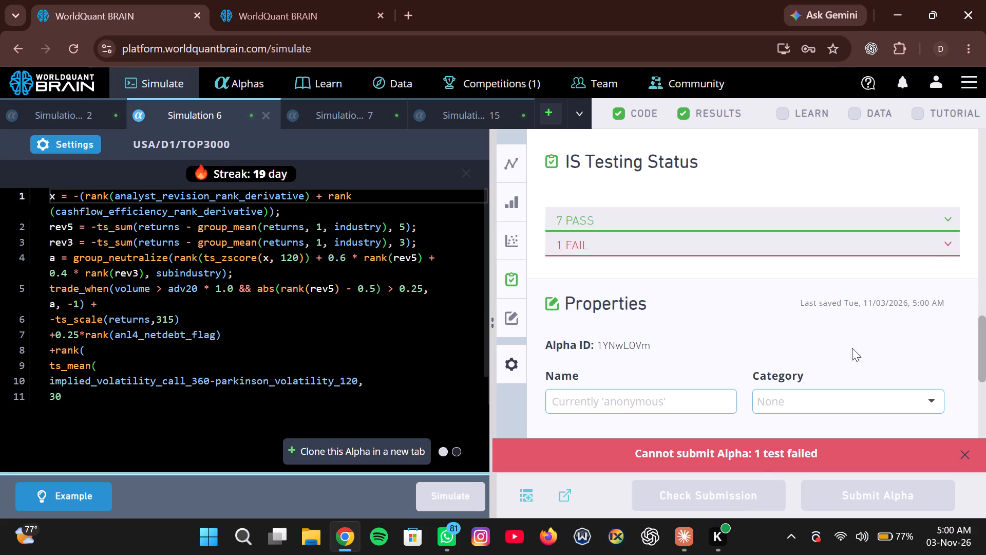
Examine the shortened Simulation 6 alpha's failed test, yearly IS Summary figures and IS Testing Status.
left_click(933, 243)
scroll(827, 310, "up", 2)
scroll(827, 310, "right", 1)
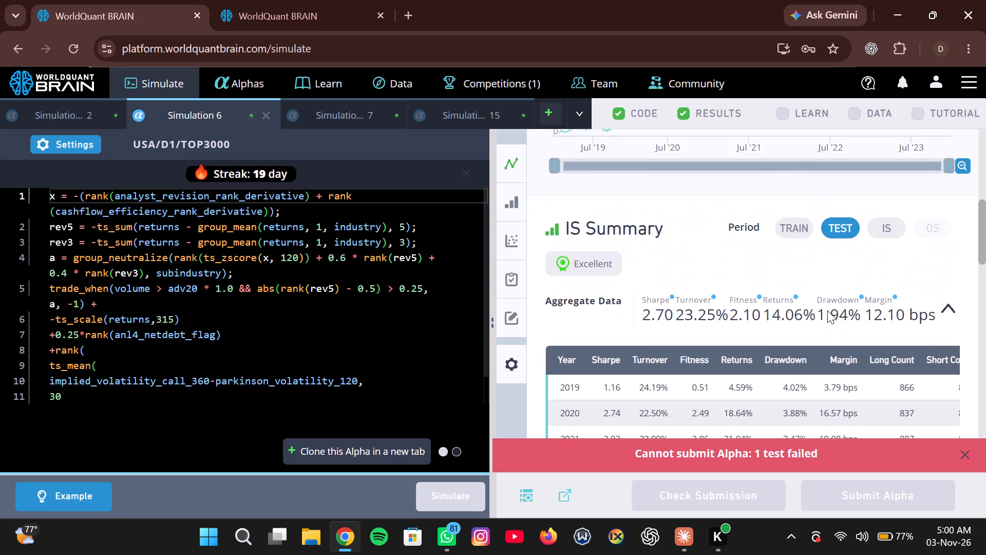
scroll(827, 310, "right", 2)
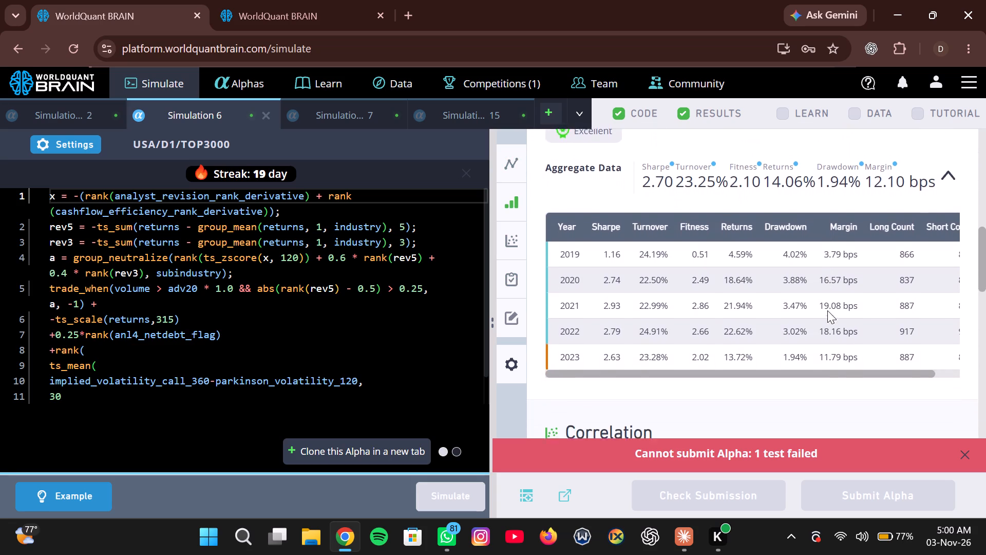
scroll(827, 310, "right", 1)
scroll(827, 310, "down", 3)
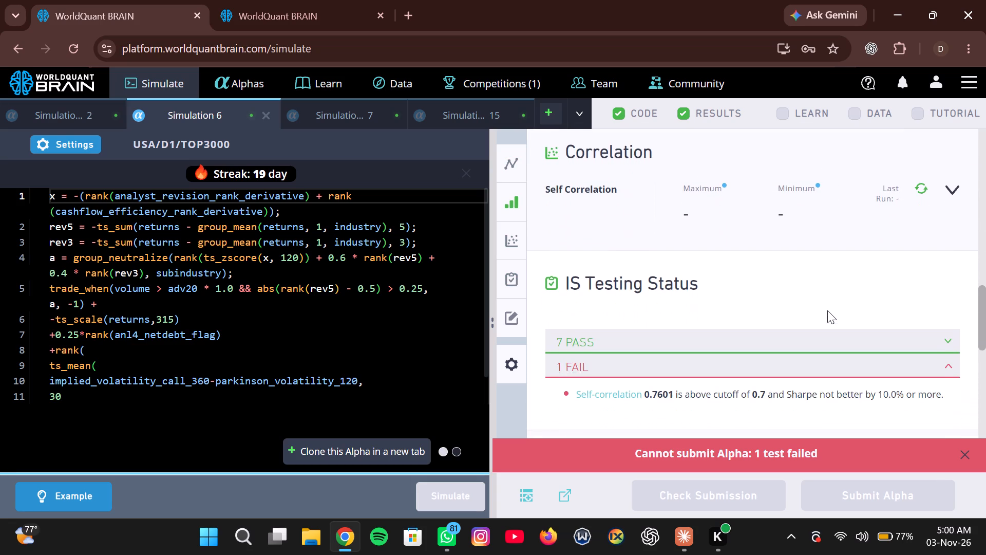
Review the failed self-correlation test in Simulation 6's IS Testing Status and dismiss the submission failure notice.
scroll(827, 310, "down", 1)
left_click(889, 316)
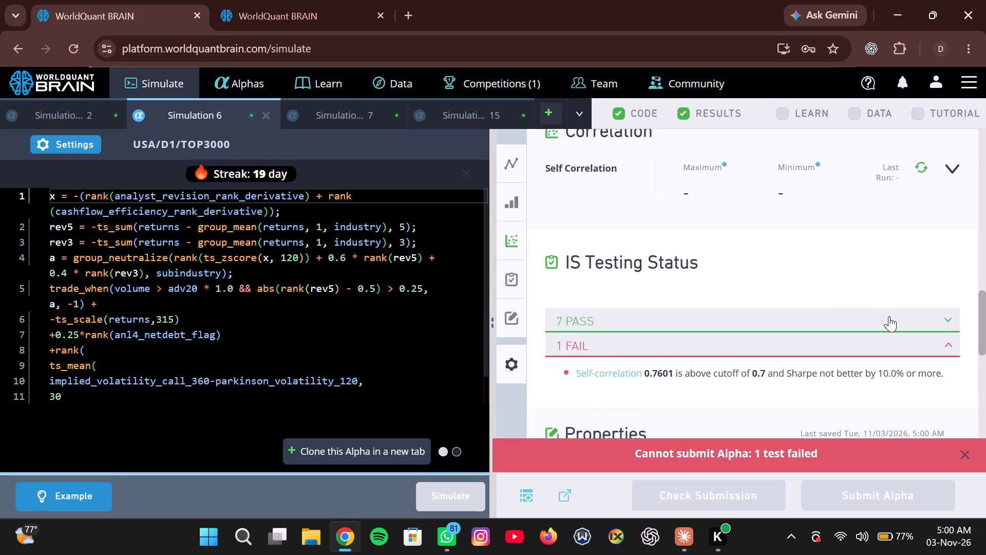
left_click(889, 316)
left_click(964, 455)
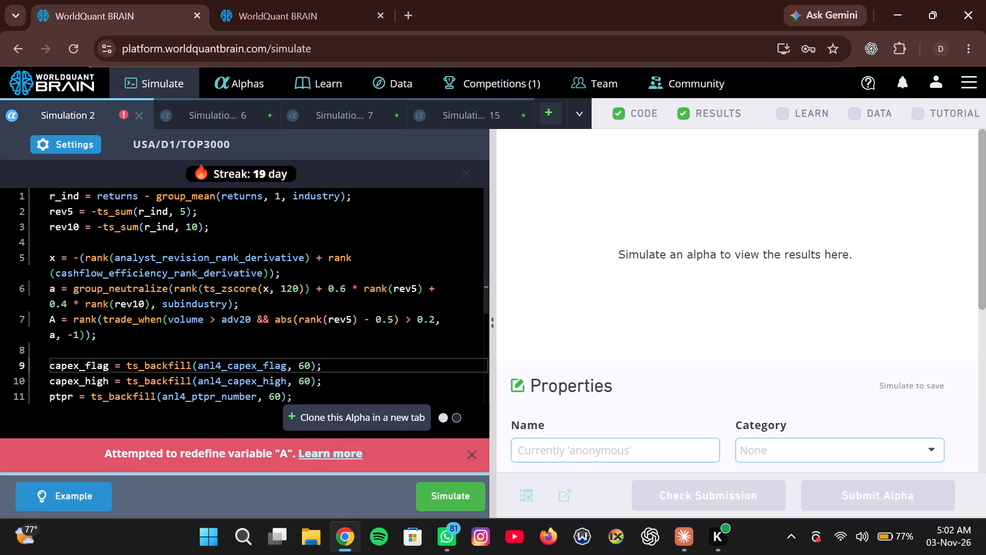
key("ctrl+a")
key("BackSpace")
key("ctrl+v")
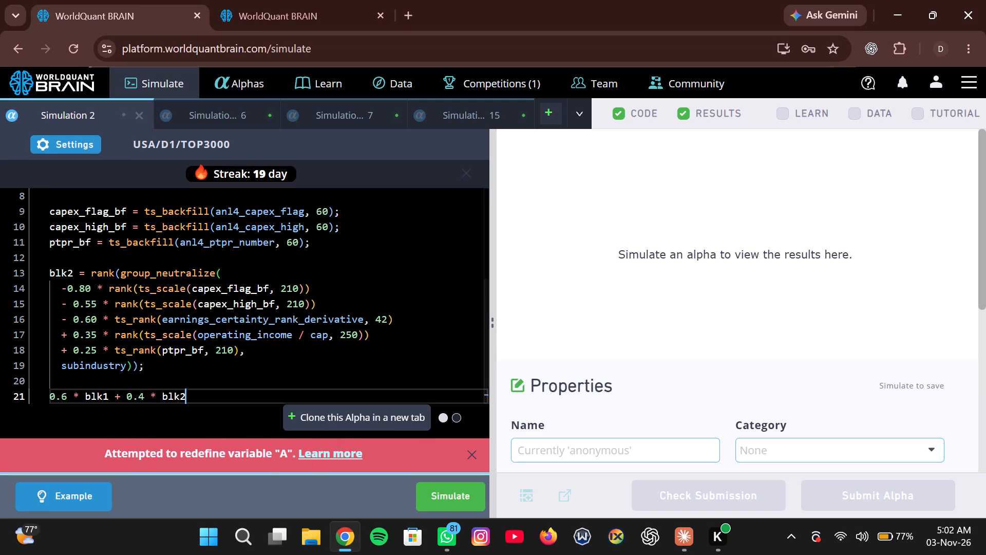
left_click(461, 499)
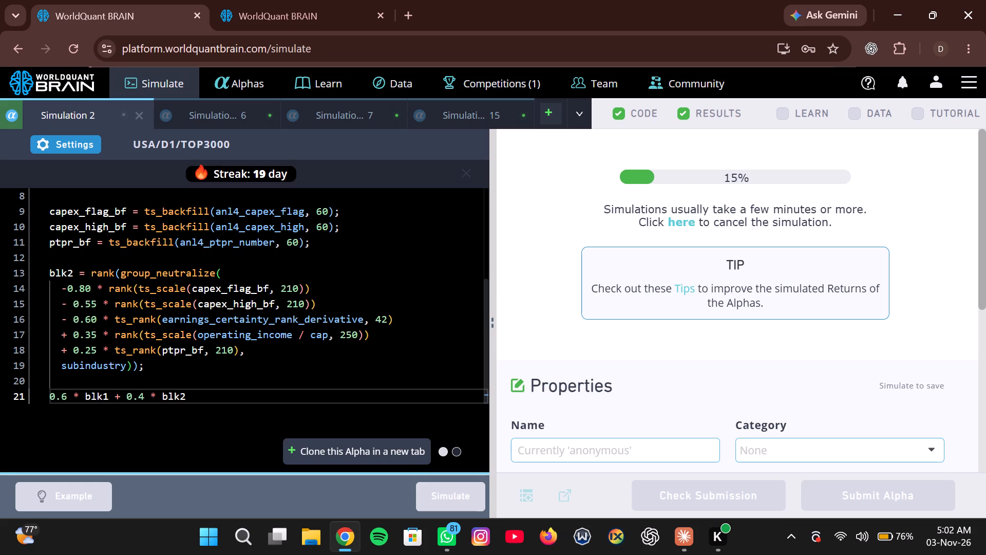
left_click(73, 148)
left_click(73, 148)
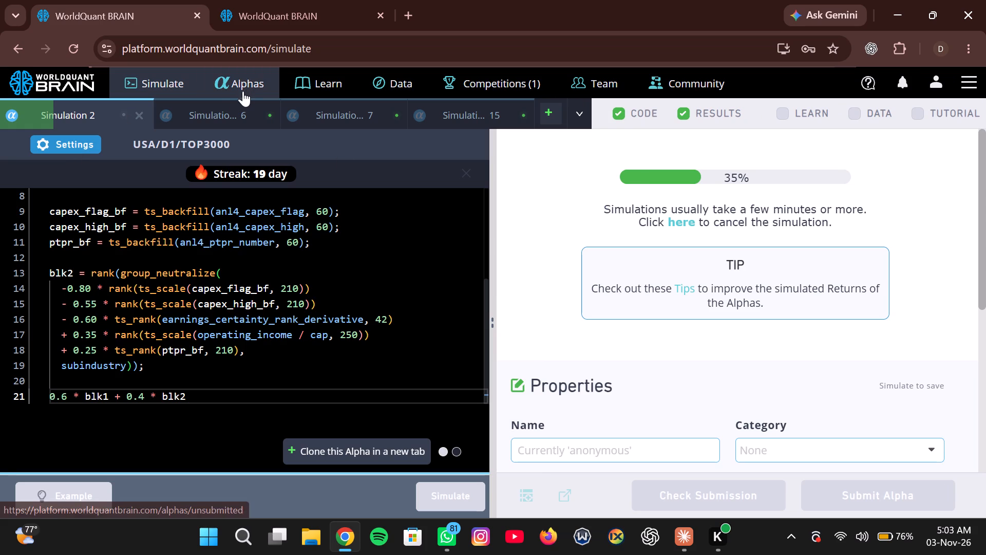
Review Simulation 6's expression, IS Summary and IS Testing Status while Simulation 2 runs.
left_click(227, 110)
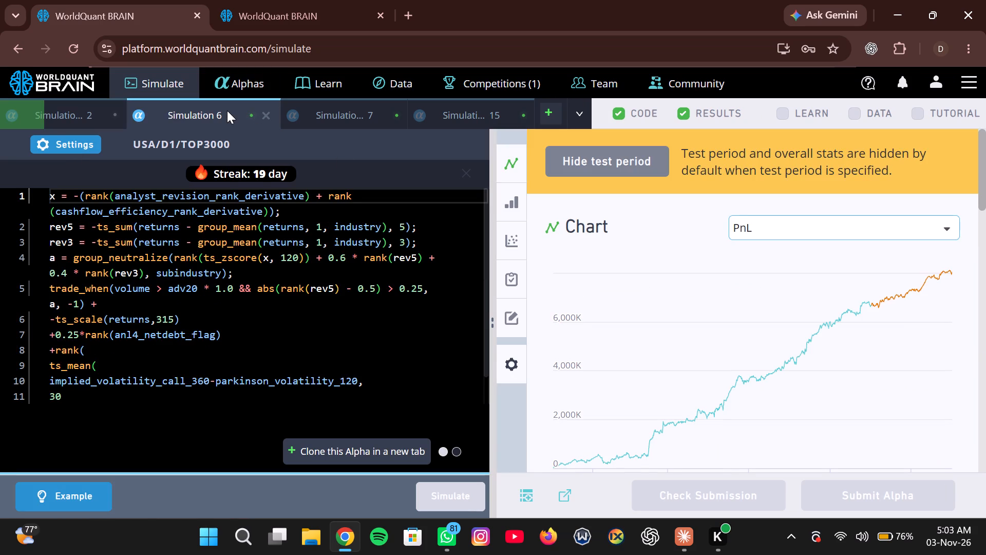
scroll(475, 298, "down", 2)
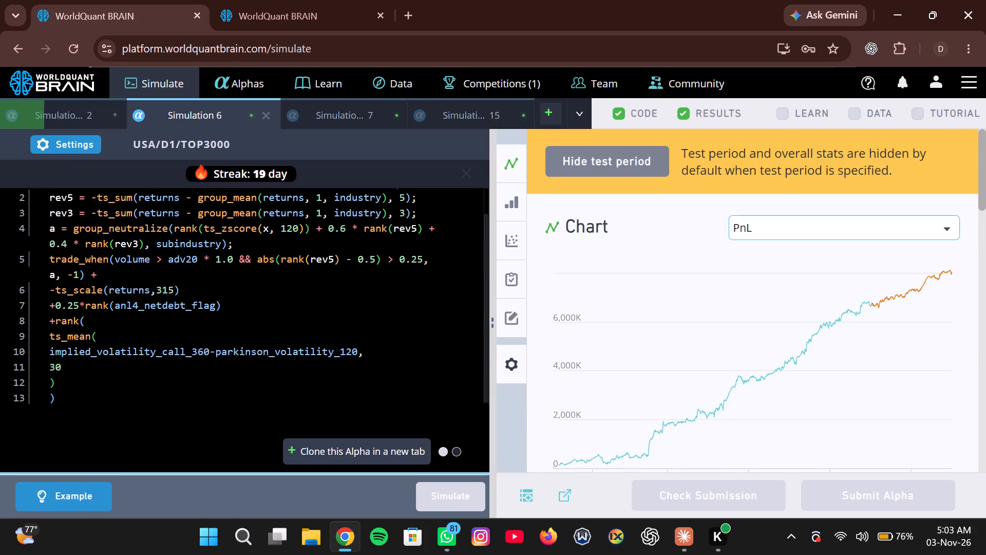
scroll(248, 386, "down", 2)
scroll(744, 348, "down", 4)
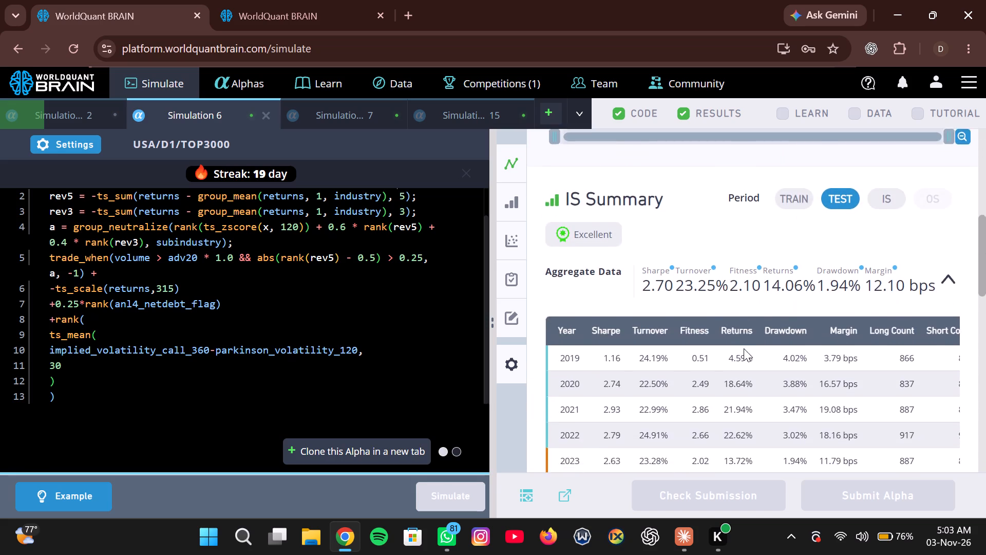
scroll(744, 348, "down", 4)
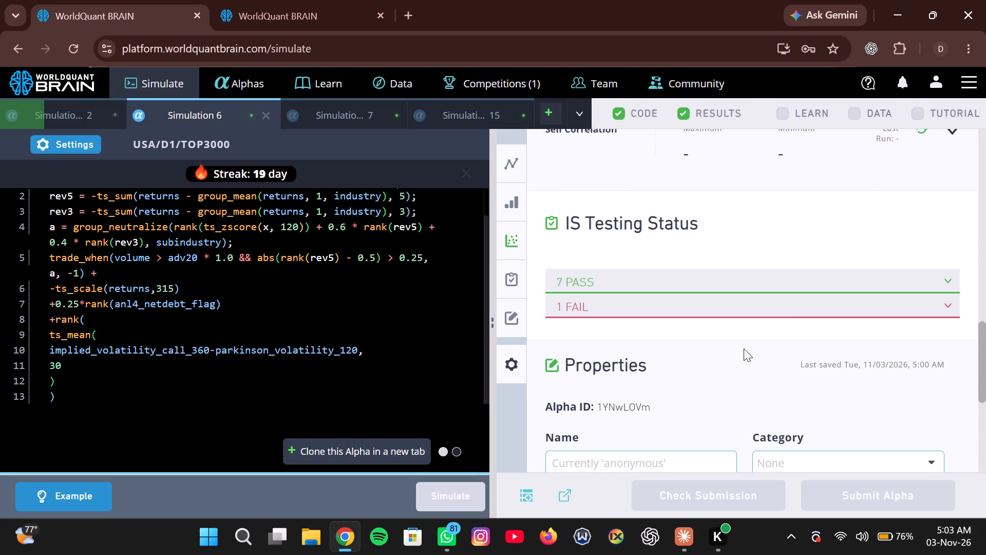
left_click(788, 314)
left_click(788, 314)
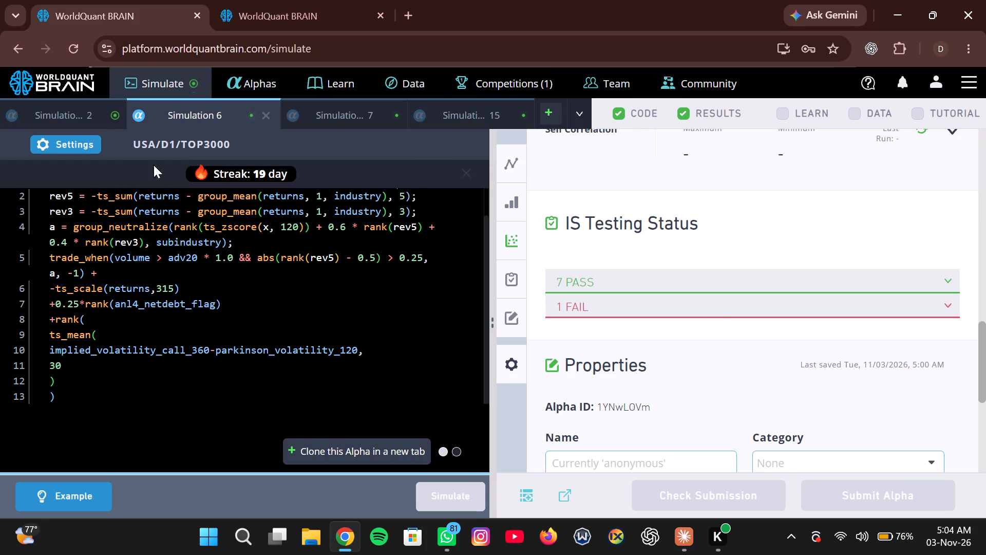
Return to Simulation 2, show its test period and run the submission check on the alpha.
left_click(83, 120)
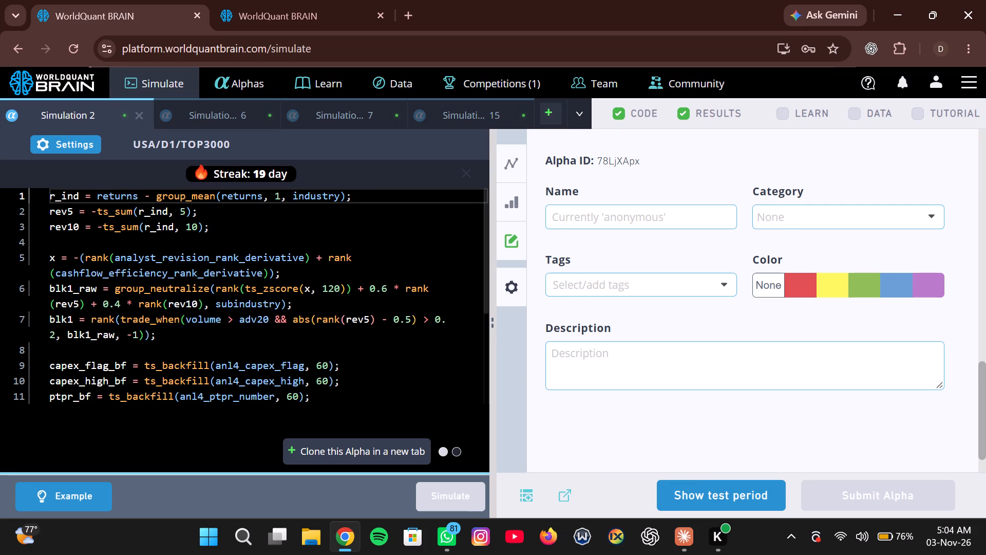
left_click(689, 493)
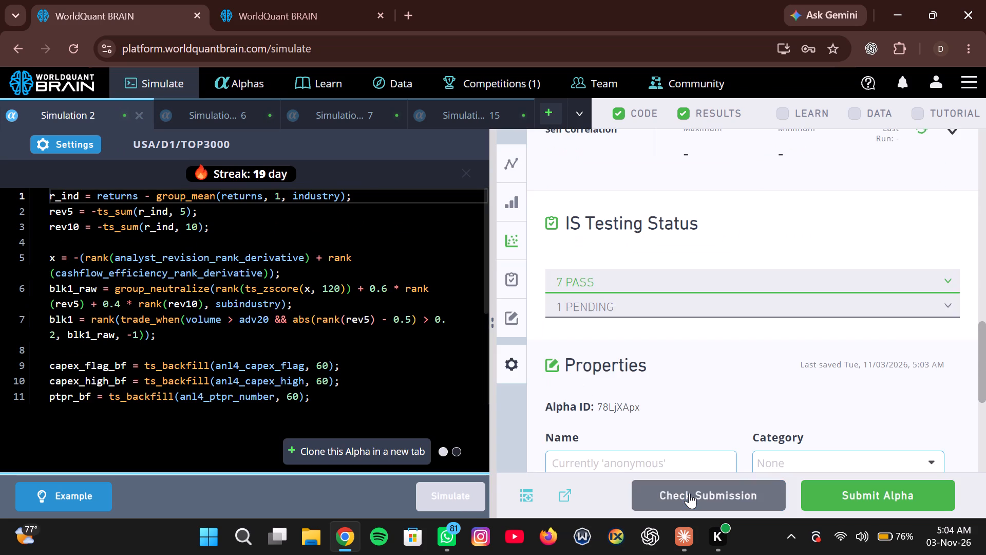
left_click(689, 493)
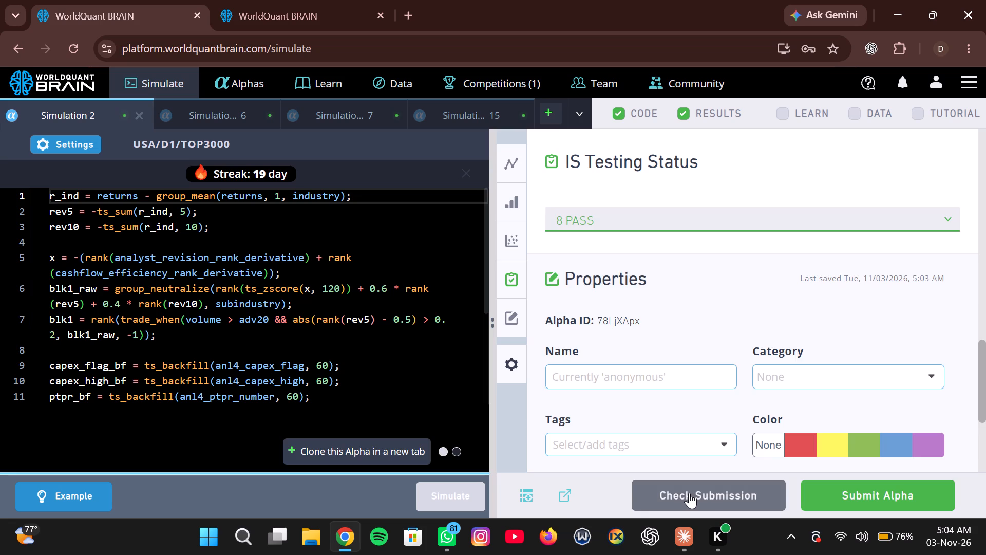
Examine the details of Simulation 2's passed tests and its yearly IS Summary figures.
scroll(773, 282, "up", 1)
left_click(773, 282)
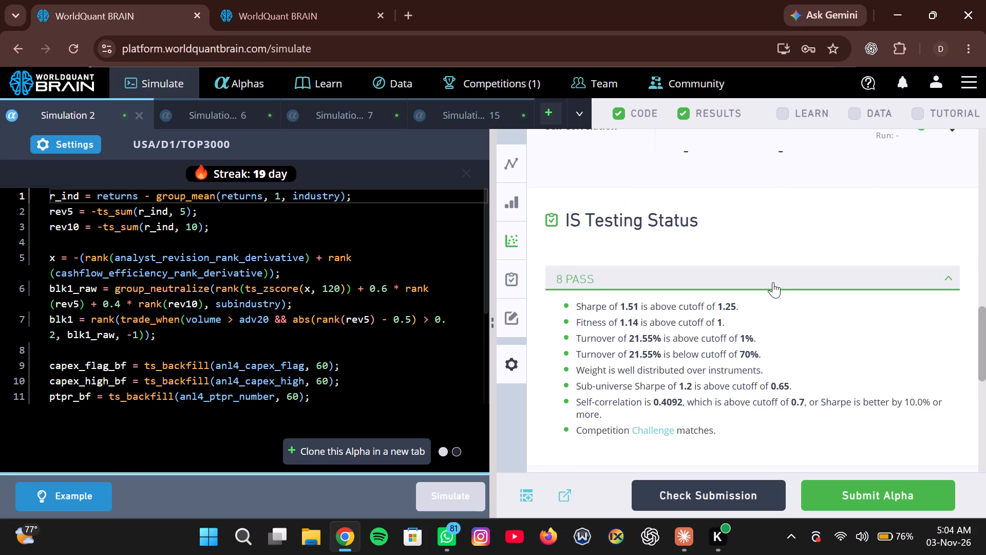
scroll(773, 282, "up", 6)
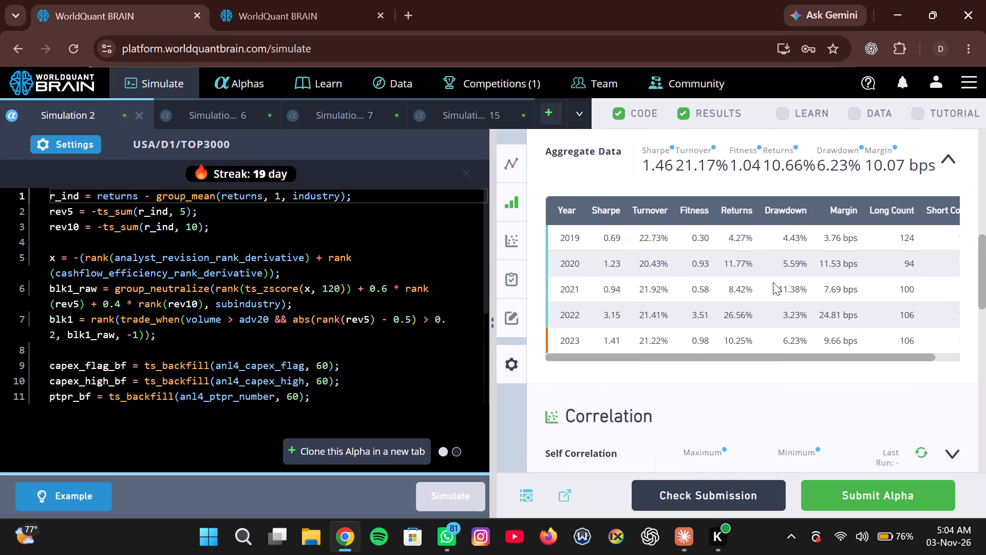
scroll(773, 282, "up", 2)
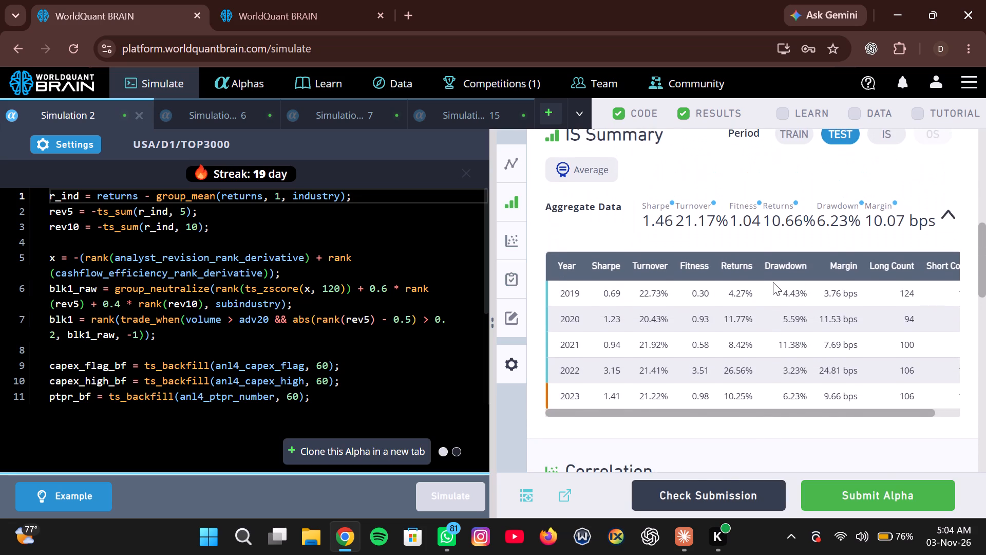
scroll(773, 282, "up", 1)
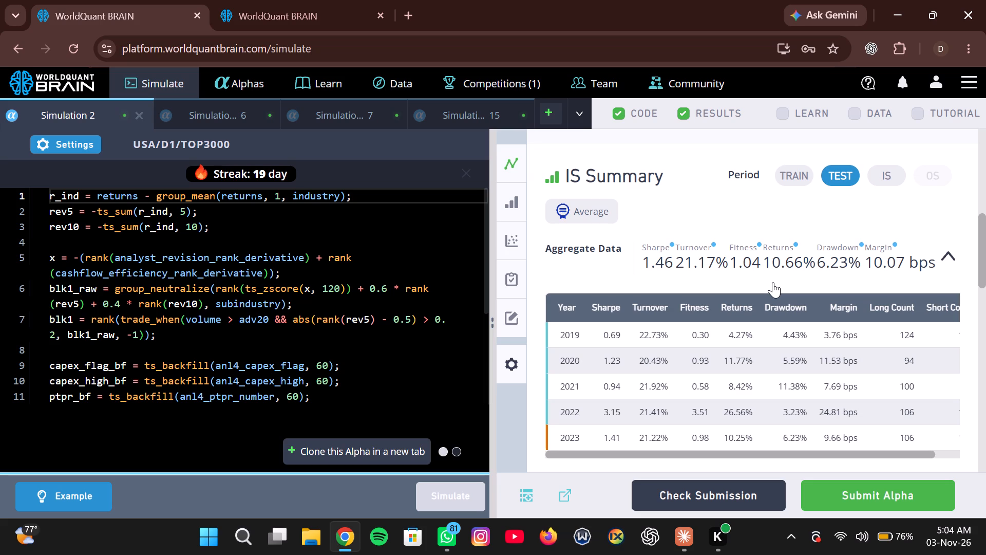
Copy Simulation 2's entire expression, through the final line 0.6 * blk1 + 0.4 * blk2.
scroll(414, 366, "down", 3)
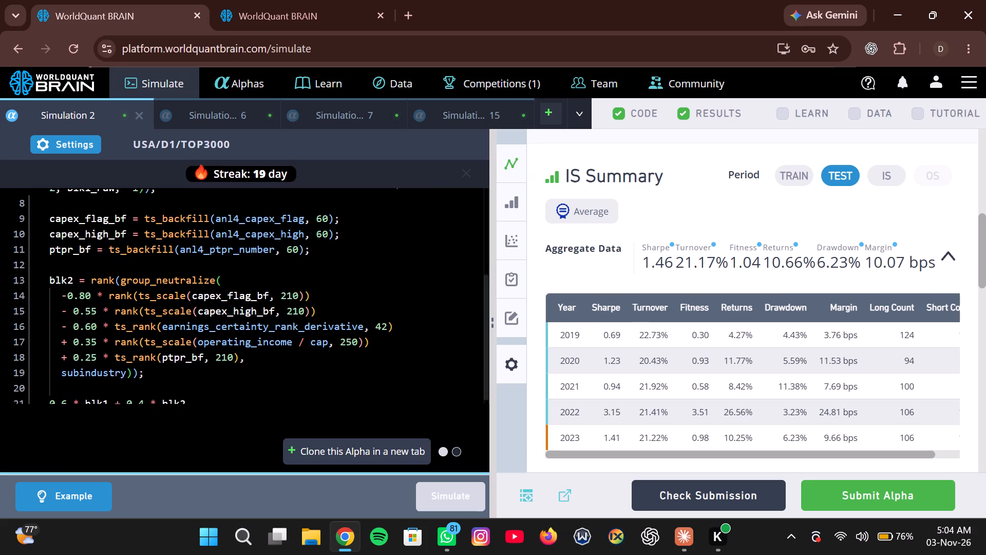
scroll(414, 366, "down", 1)
left_click(294, 400)
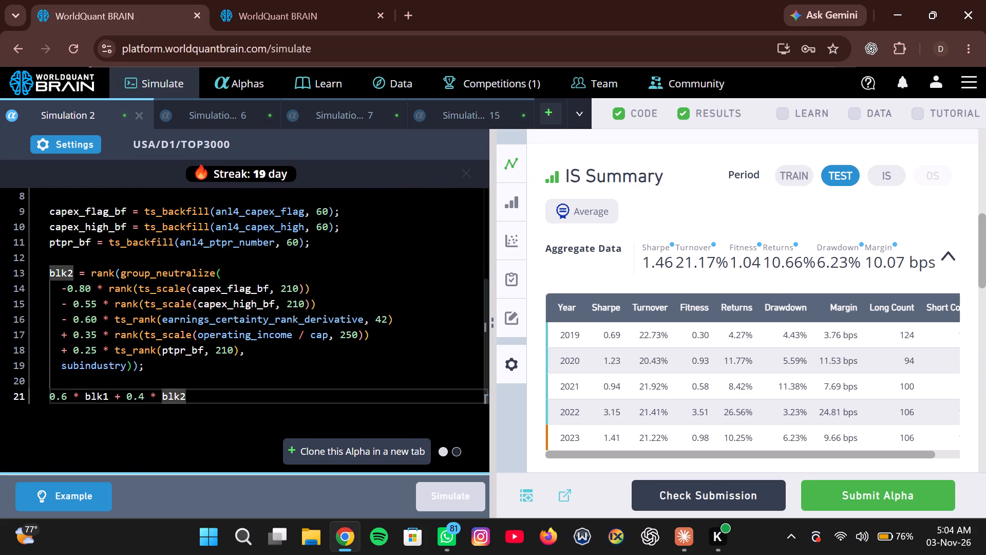
key("ctrl+a")
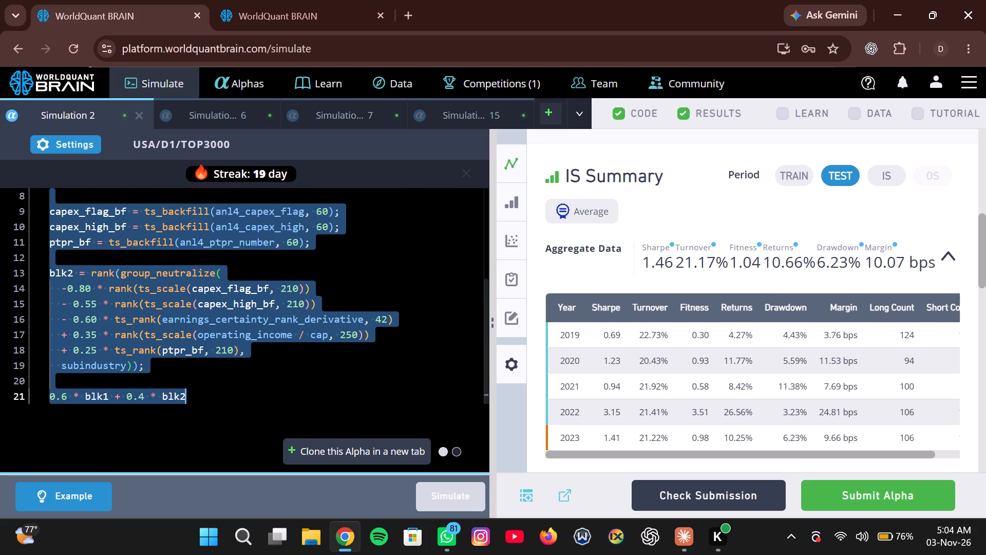